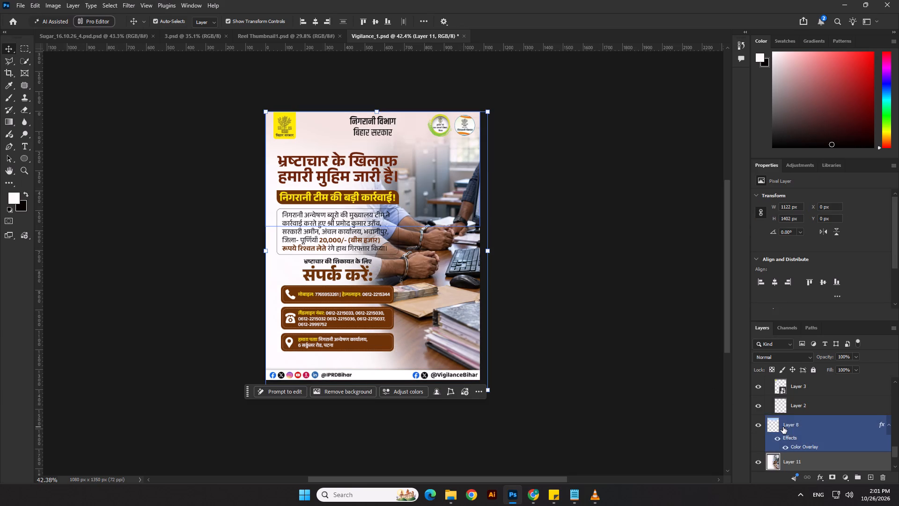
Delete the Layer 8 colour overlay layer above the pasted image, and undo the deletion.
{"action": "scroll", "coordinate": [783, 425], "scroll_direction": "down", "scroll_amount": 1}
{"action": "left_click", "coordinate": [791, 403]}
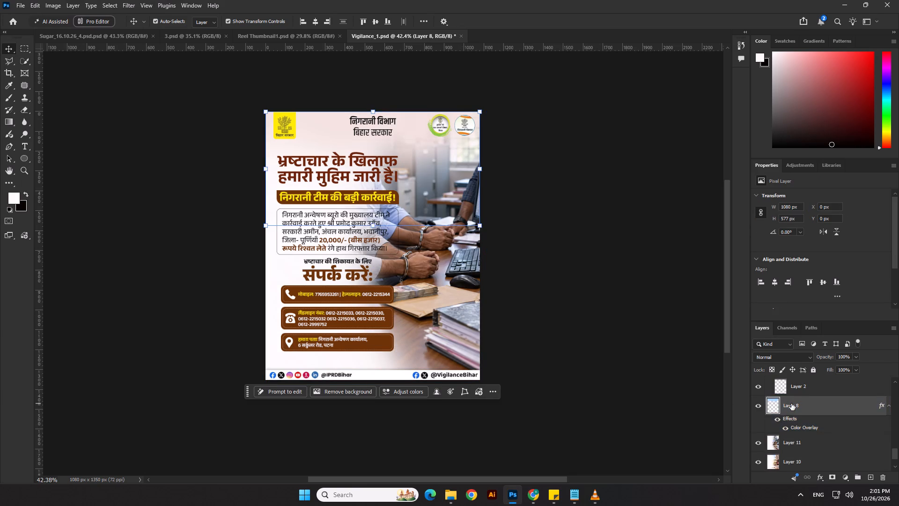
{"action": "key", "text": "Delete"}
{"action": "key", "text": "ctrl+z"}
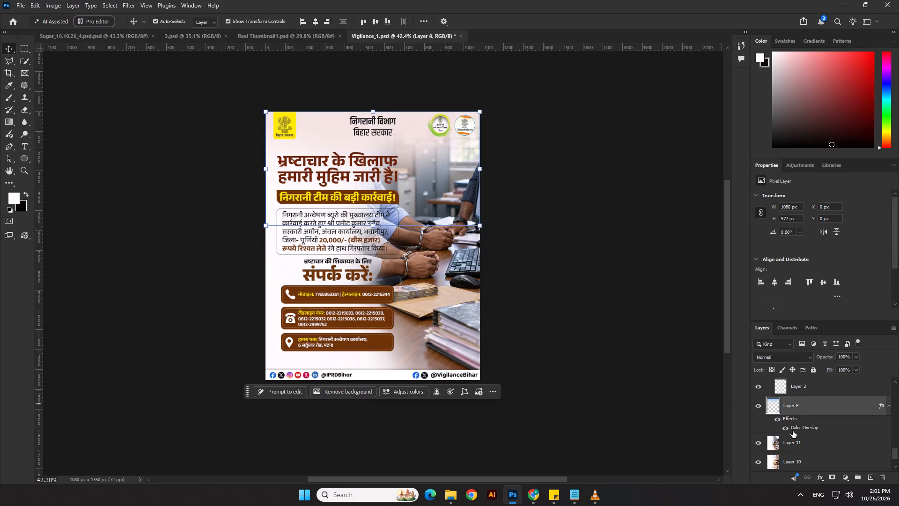
Delete the old background photo on Layer 10 and the hidden Generative Fill layer beneath it.
{"action": "scroll", "coordinate": [793, 431], "scroll_direction": "down", "scroll_amount": 1}
{"action": "left_click", "coordinate": [793, 429]}
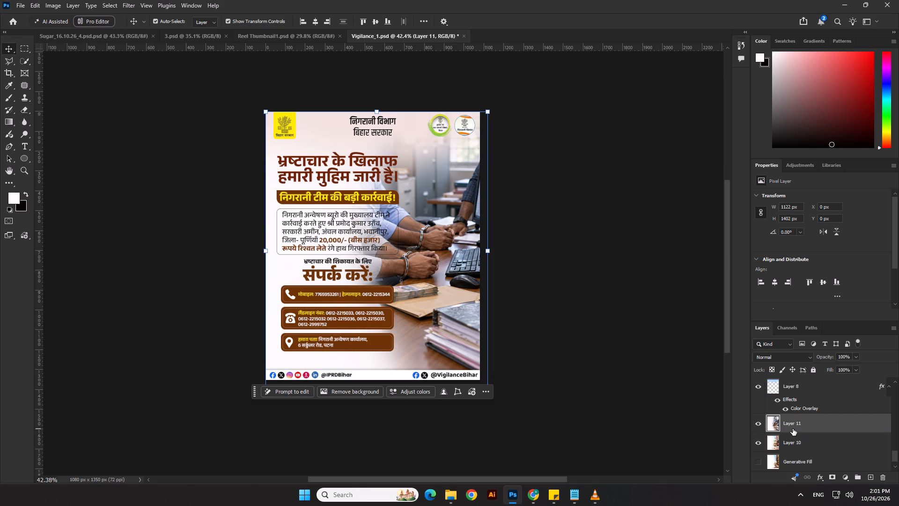
{"action": "left_click", "coordinate": [793, 441]}
{"action": "key", "text": "Delete"}
{"action": "key", "text": "Delete"}
{"action": "left_click", "coordinate": [606, 336]}
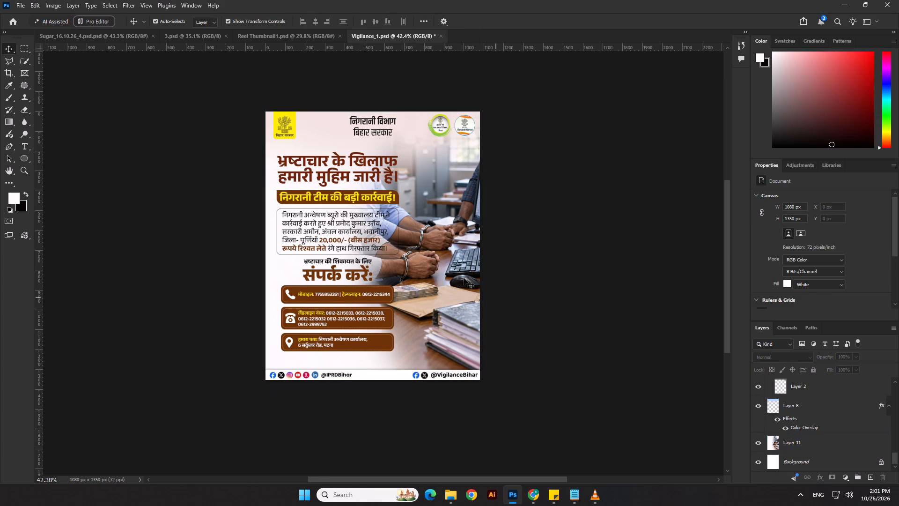
Shift the pasted office image to the right, to about X 121 px, Y -1 px, clearing the handcuffed hands from the text.
{"action": "left_click", "coordinate": [464, 277]}
{"action": "left_click_drag", "start_coordinate": [464, 288], "coordinate": [481, 287]}
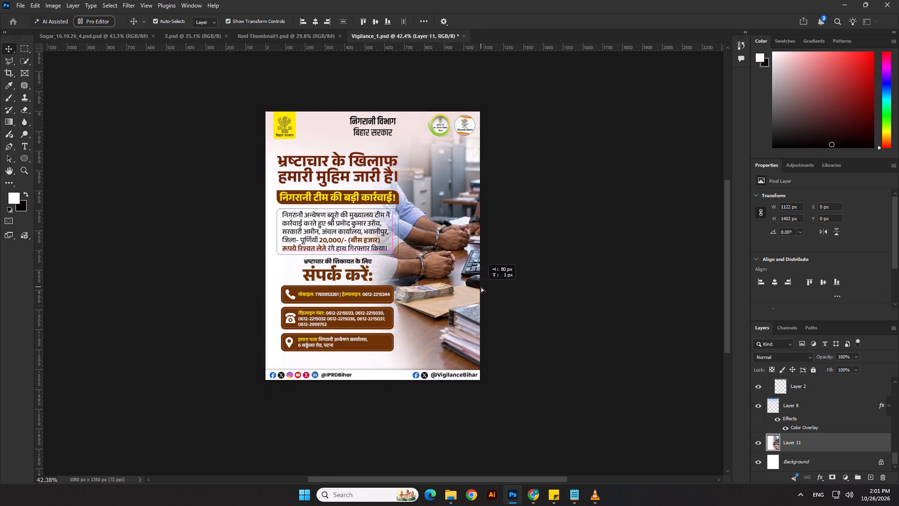
{"action": "left_click_drag", "start_coordinate": [481, 287], "coordinate": [487, 288]}
{"action": "key", "text": "Return"}
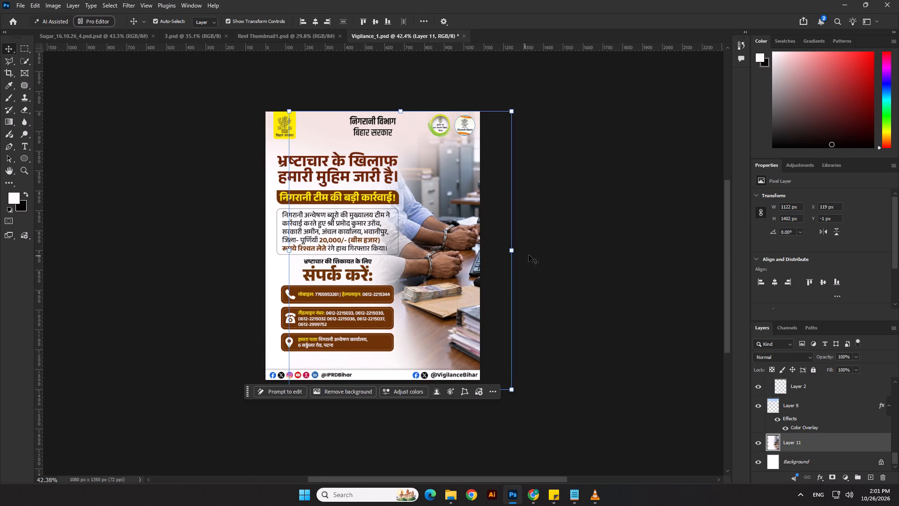
{"action": "key", "text": "Right"}
{"action": "key", "text": "Return"}
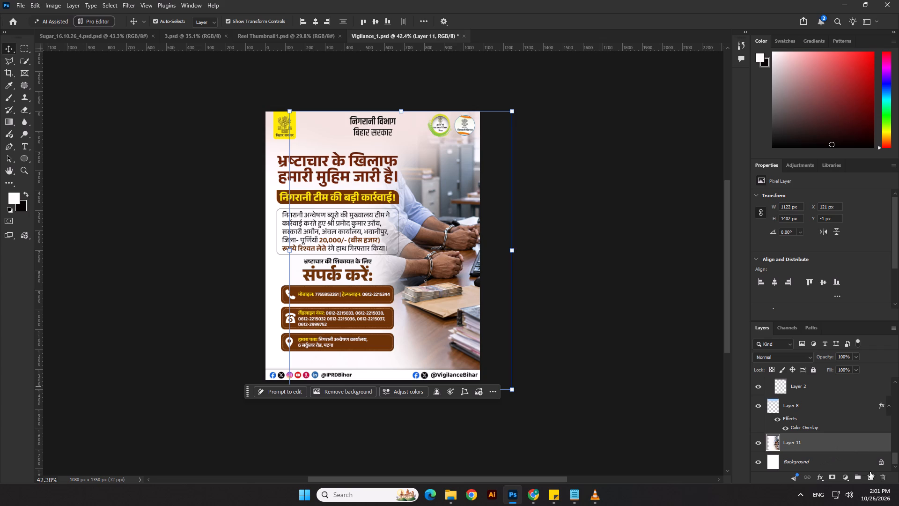
Add a new layer above the office image and set the foreground colour to #f3f3f3, copying its hex code.
{"action": "left_click", "coordinate": [870, 476]}
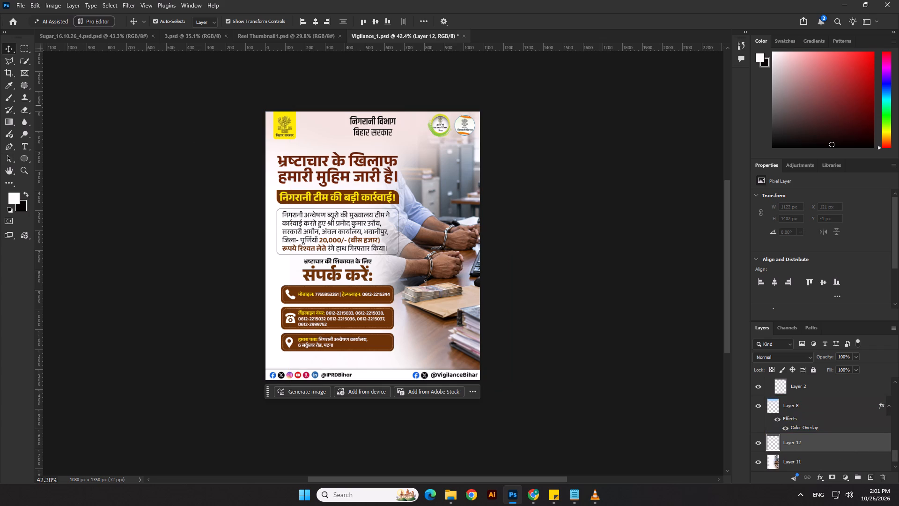
{"action": "left_click", "coordinate": [13, 196]}
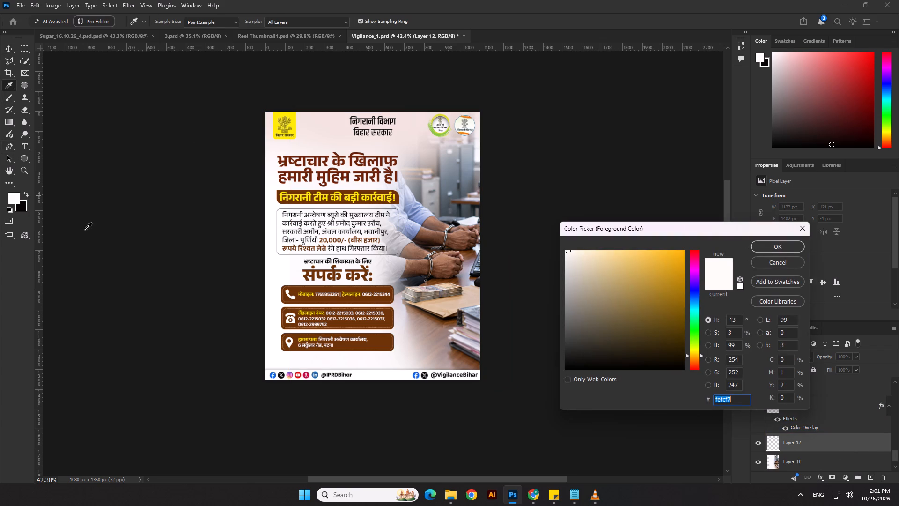
{"action": "left_click_drag", "start_coordinate": [568, 260], "coordinate": [559, 256]}
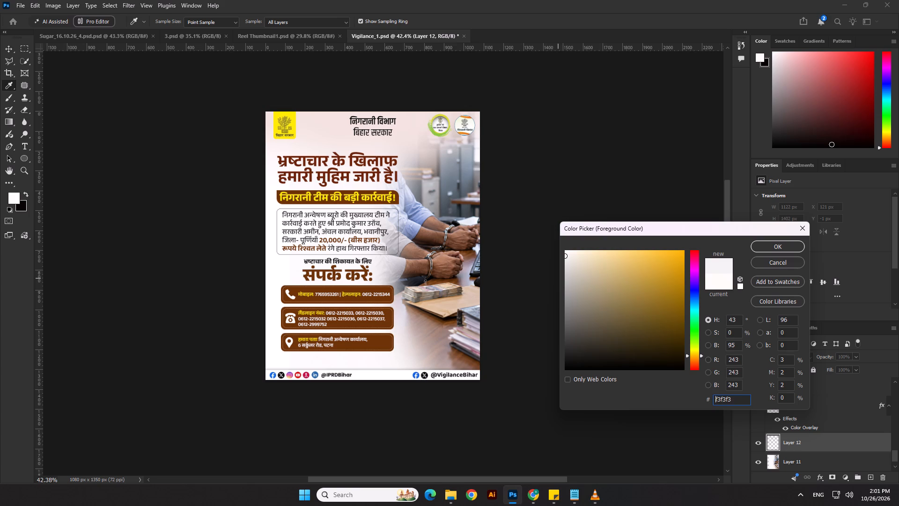
{"action": "key", "text": "ctrl+a"}
{"action": "key", "text": "ctrl+c"}
{"action": "left_click", "coordinate": [764, 249]}
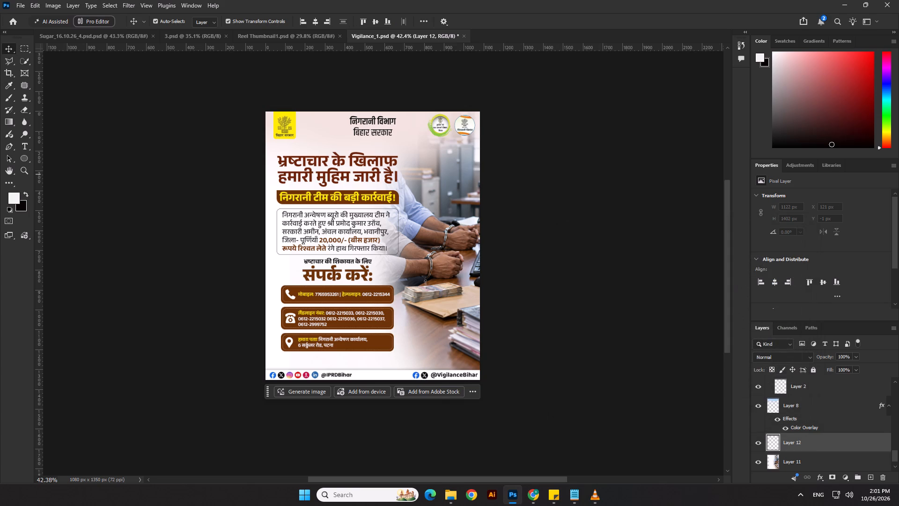
Brush the light grey over the poster's left text area on the new layer, from top to bottom, with the 1000 px brush.
{"action": "left_click", "coordinate": [5, 99]}
{"action": "left_click", "coordinate": [357, 142]}
{"action": "left_click", "coordinate": [310, 137]}
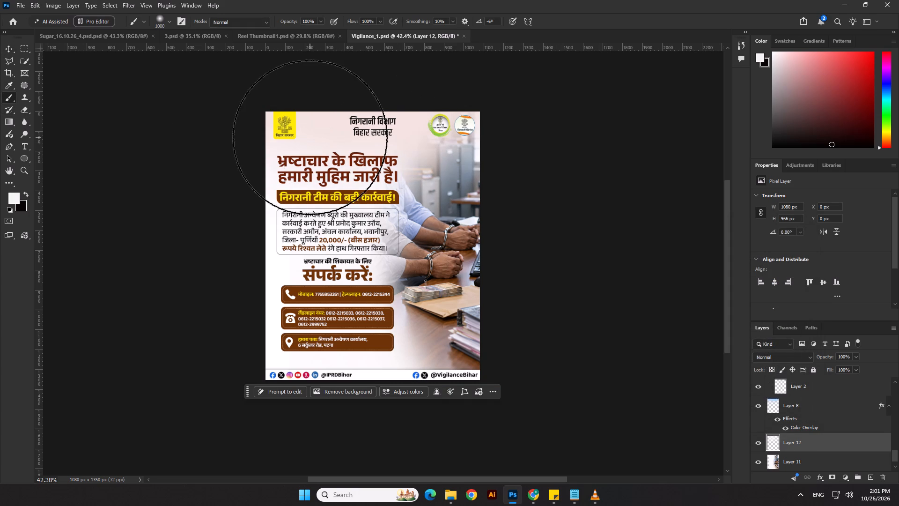
{"action": "left_click", "coordinate": [315, 201]}
{"action": "left_click", "coordinate": [324, 222]}
{"action": "left_click", "coordinate": [326, 260]}
{"action": "left_click", "coordinate": [323, 313]}
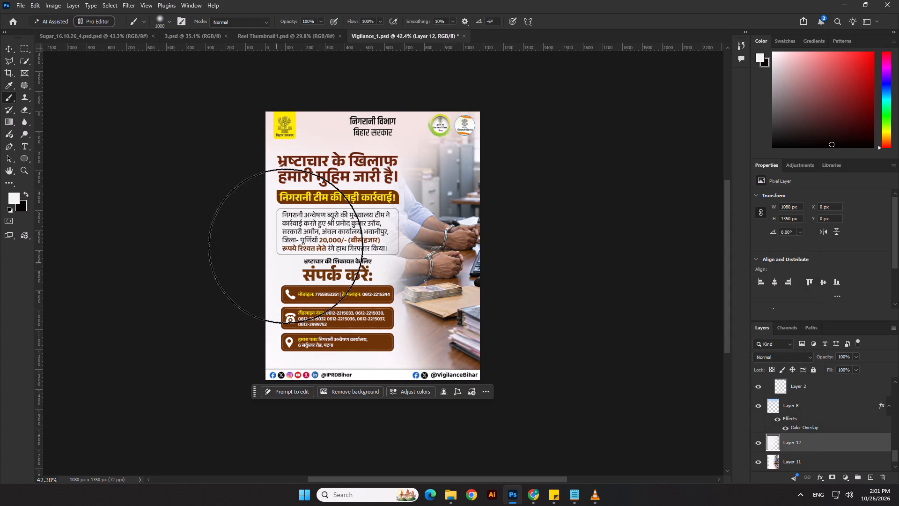
{"action": "left_click", "coordinate": [316, 201]}
{"action": "left_click", "coordinate": [351, 111]}
{"action": "left_click", "coordinate": [400, 104]}
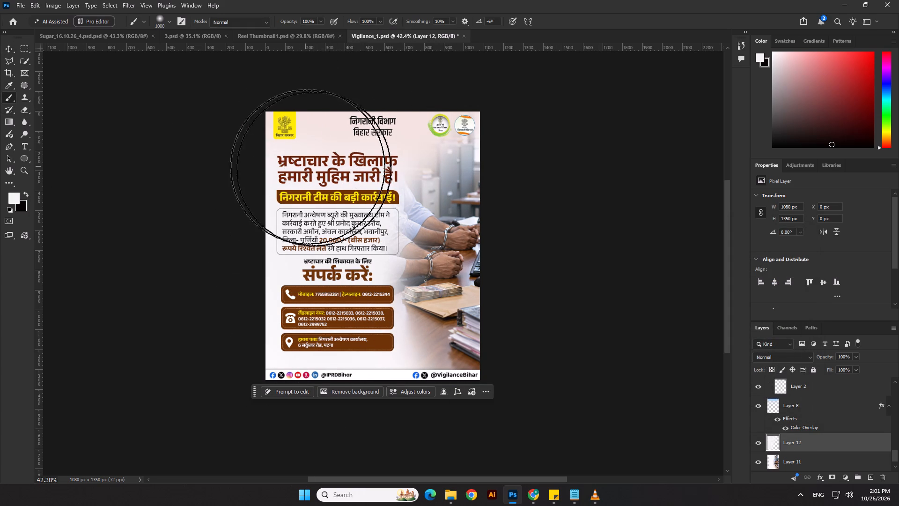
{"action": "left_click", "coordinate": [322, 218]}
{"action": "left_click", "coordinate": [312, 308]}
{"action": "left_click", "coordinate": [286, 332]}
{"action": "left_click", "coordinate": [290, 362]}
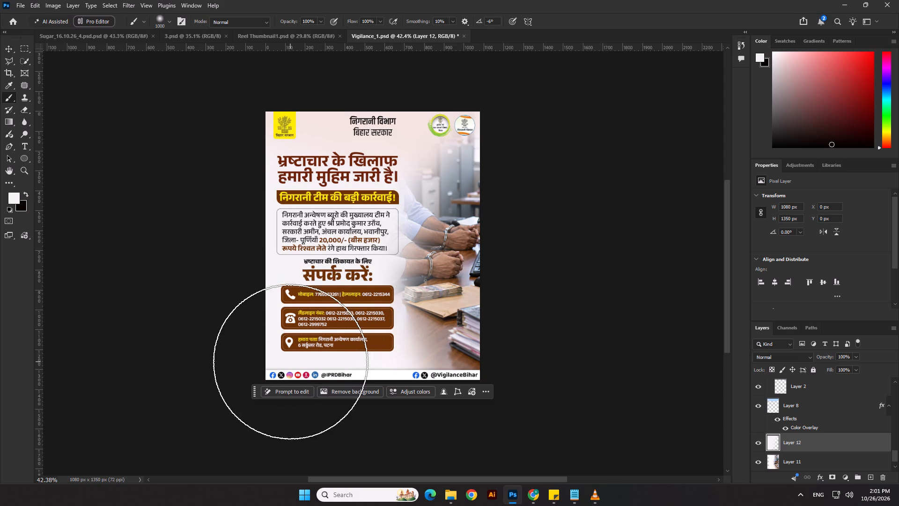
{"action": "left_click", "coordinate": [292, 375]}
{"action": "left_click", "coordinate": [325, 389]}
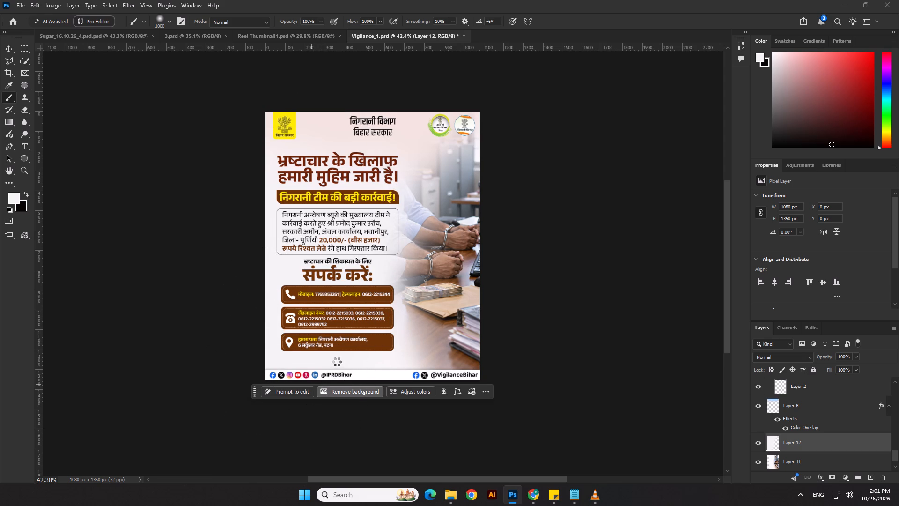
{"action": "left_click", "coordinate": [548, 247]}
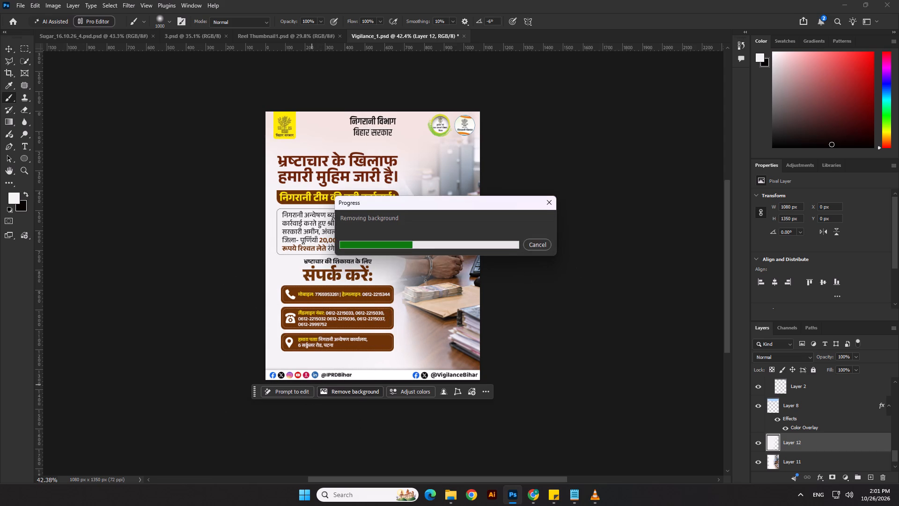
{"action": "left_click", "coordinate": [541, 245]}
Undo and redo the recent brush strokes to compare them, ending with the last two strokes undone.
{"action": "scroll", "coordinate": [342, 290], "scroll_direction": "down", "scroll_amount": 1}
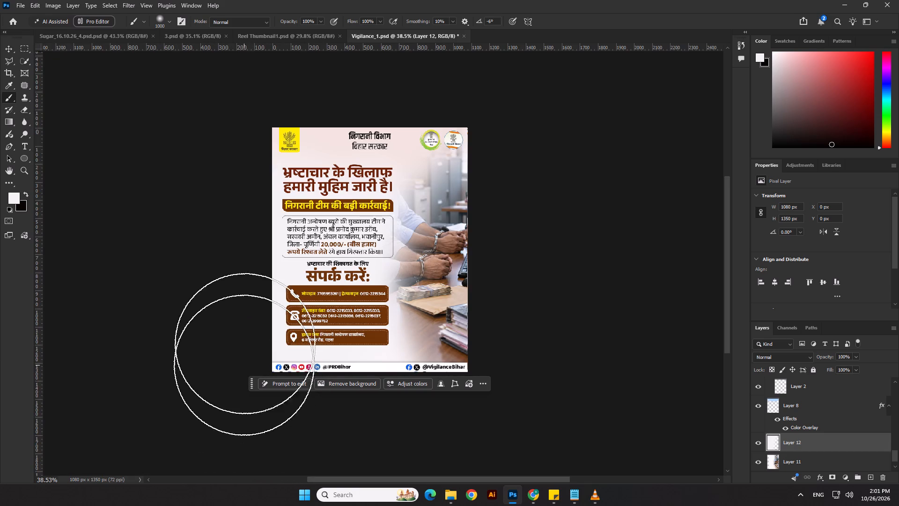
{"action": "scroll", "coordinate": [263, 348], "scroll_direction": "down", "scroll_amount": 6}
{"action": "scroll", "coordinate": [263, 348], "scroll_direction": "up", "scroll_amount": 9}
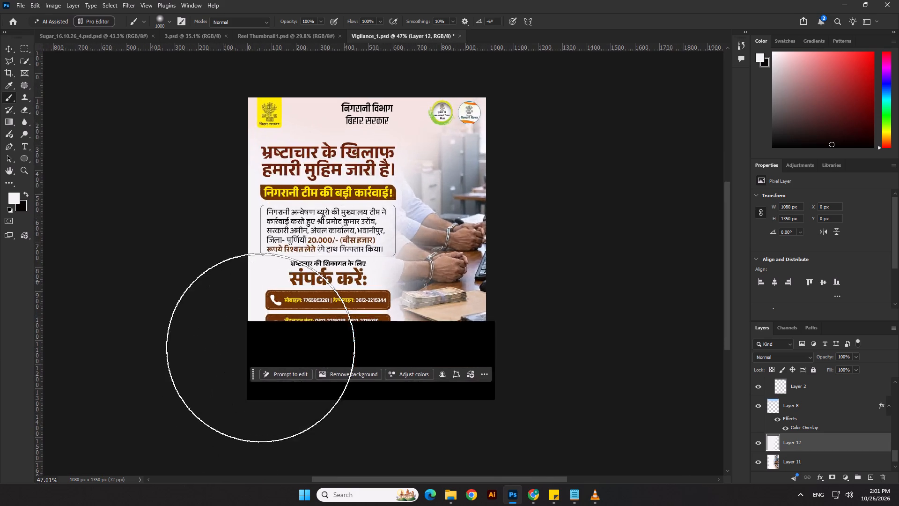
{"action": "key", "text": "ctrl+z"}
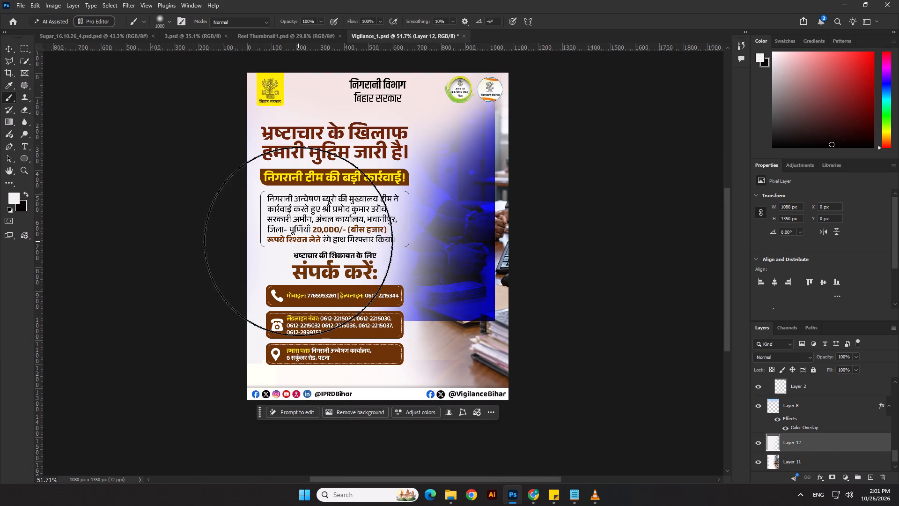
{"action": "key", "text": "ctrl+z"}
{"action": "key", "text": "ctrl+z"}
{"action": "key", "text": "ctrl+z"}
{"action": "key", "text": "ctrl+z"}
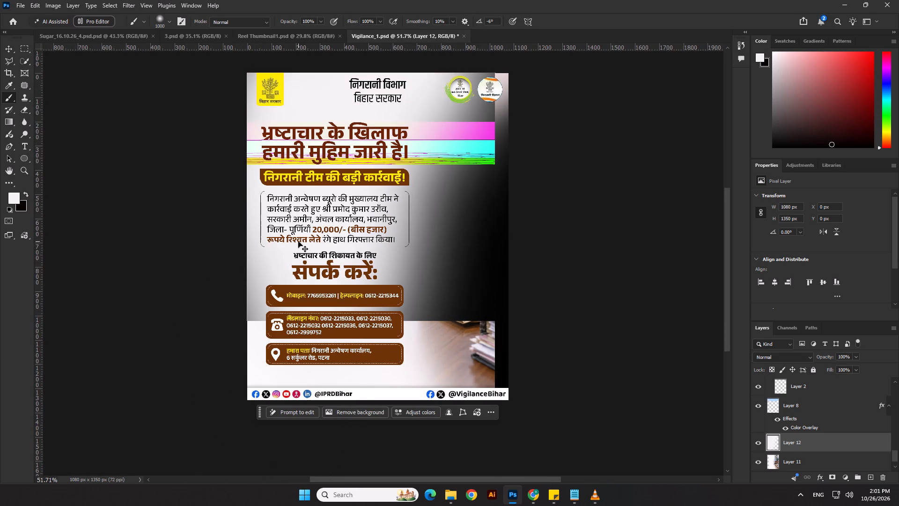
{"action": "key", "text": "ctrl+shift+z"}
{"action": "key", "text": "ctrl+shift+z"}
{"action": "key", "text": "ctrl+shift+z"}
{"action": "key", "text": "ctrl+shift+z"}
{"action": "key", "text": "ctrl+shift+z"}
{"action": "key", "text": "ctrl+z"}
{"action": "key", "text": "ctrl+z"}
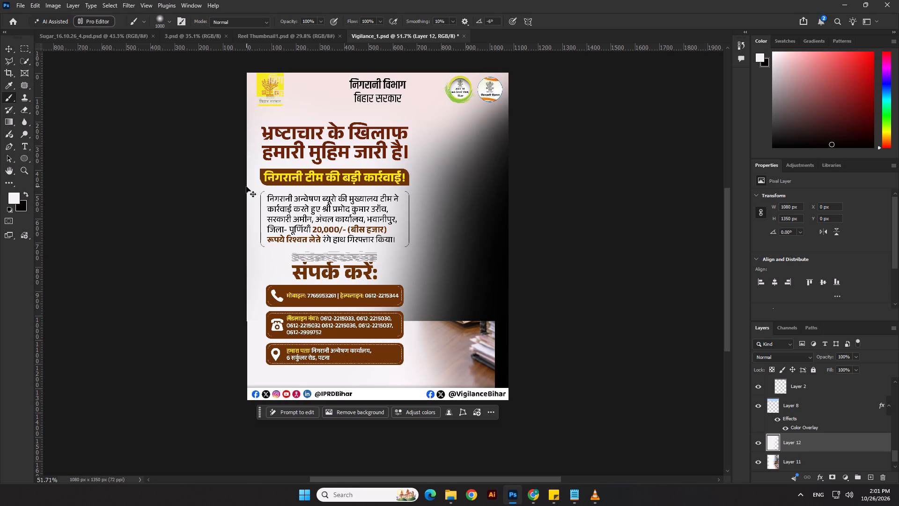
Examine the poster at several zoom levels for display glitches on the canvas.
{"action": "left_click", "coordinate": [6, 50]}
{"action": "left_click", "coordinate": [95, 114]}
{"action": "scroll", "coordinate": [372, 165], "scroll_direction": "down", "scroll_amount": 8}
{"action": "left_click", "coordinate": [507, 186]}
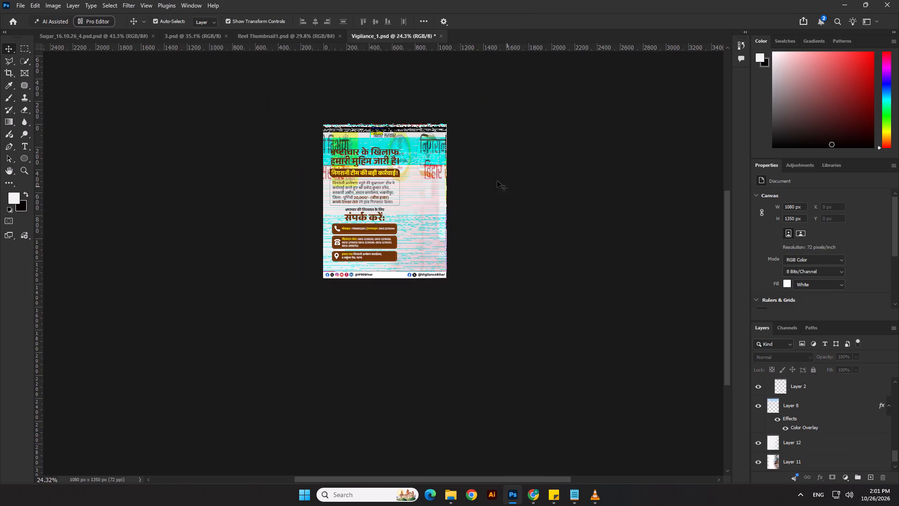
{"action": "scroll", "coordinate": [449, 164], "scroll_direction": "up", "scroll_amount": 6}
{"action": "scroll", "coordinate": [373, 165], "scroll_direction": "down", "scroll_amount": 11}
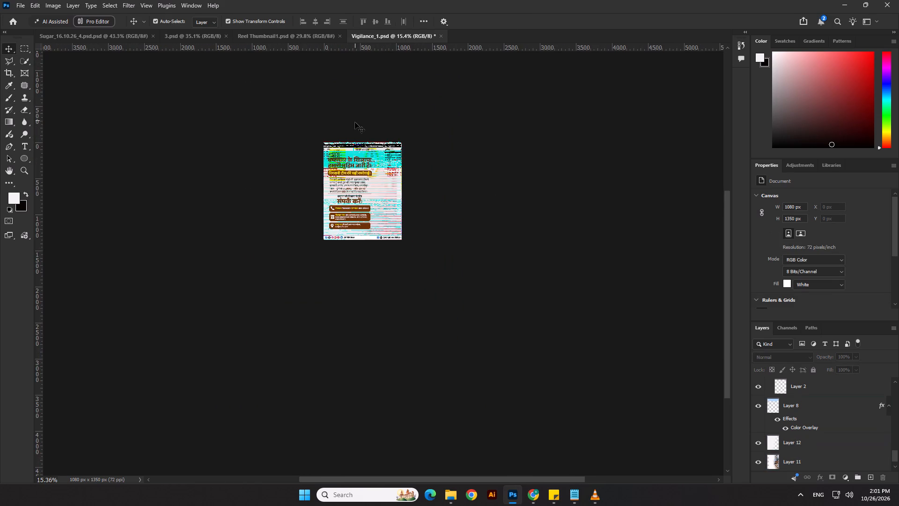
{"action": "scroll", "coordinate": [355, 122], "scroll_direction": "up", "scroll_amount": 2}
{"action": "scroll", "coordinate": [355, 122], "scroll_direction": "down", "scroll_amount": 3}
{"action": "left_click_drag", "start_coordinate": [730, 212], "coordinate": [725, 173]}
{"action": "scroll", "coordinate": [335, 238], "scroll_direction": "up", "scroll_amount": 10}
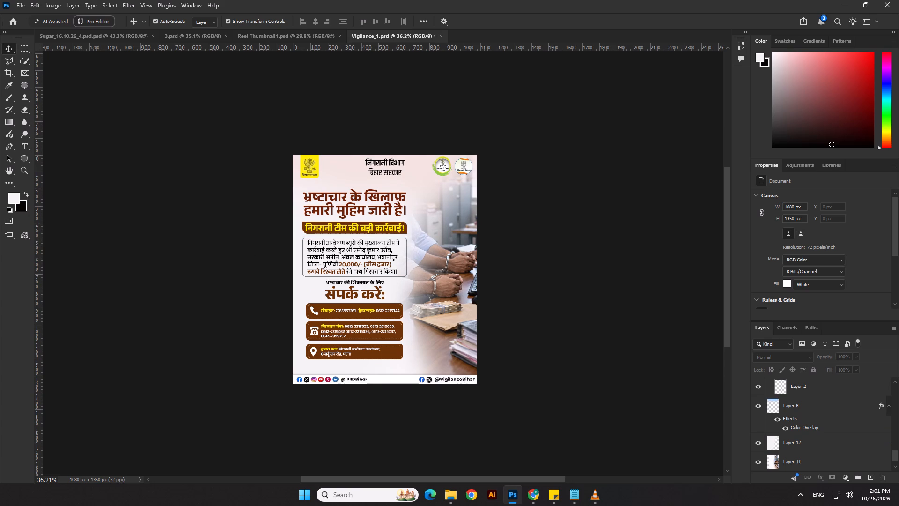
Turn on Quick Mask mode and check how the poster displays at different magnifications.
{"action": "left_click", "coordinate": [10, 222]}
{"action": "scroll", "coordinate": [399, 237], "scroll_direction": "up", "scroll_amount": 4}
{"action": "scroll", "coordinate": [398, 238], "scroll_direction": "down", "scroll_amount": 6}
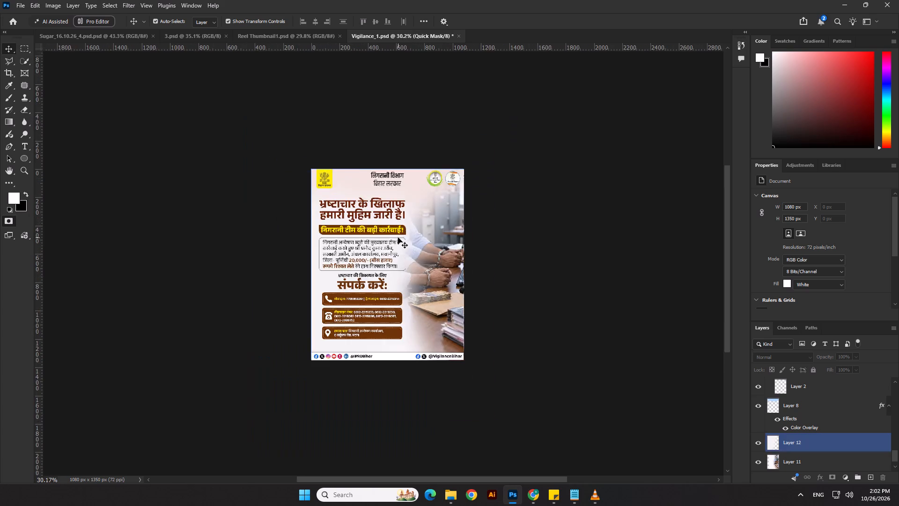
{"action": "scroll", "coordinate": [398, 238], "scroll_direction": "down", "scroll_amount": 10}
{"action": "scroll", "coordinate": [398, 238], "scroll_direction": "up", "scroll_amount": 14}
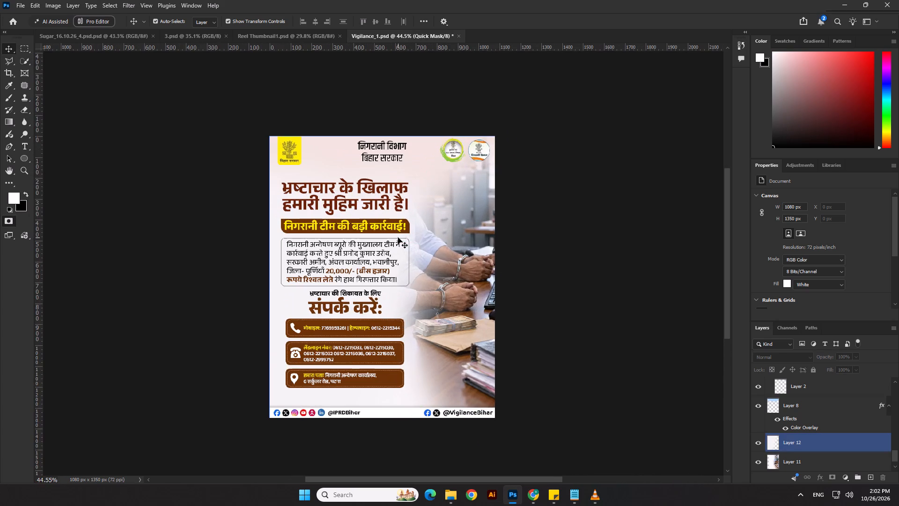
Save Vigilance_1.psd and close the document.
{"action": "key", "text": "ctrl+s"}
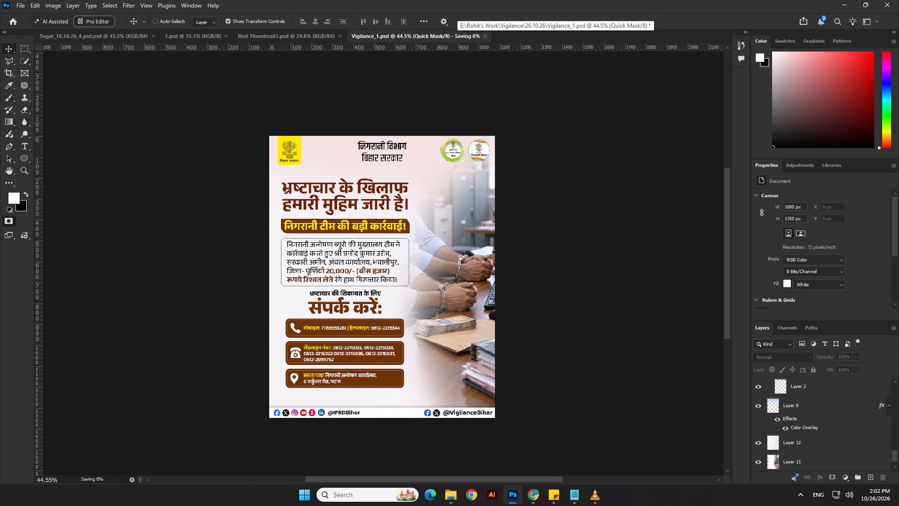
{"action": "left_click", "coordinate": [455, 36]}
{"action": "left_click", "coordinate": [510, 233]}
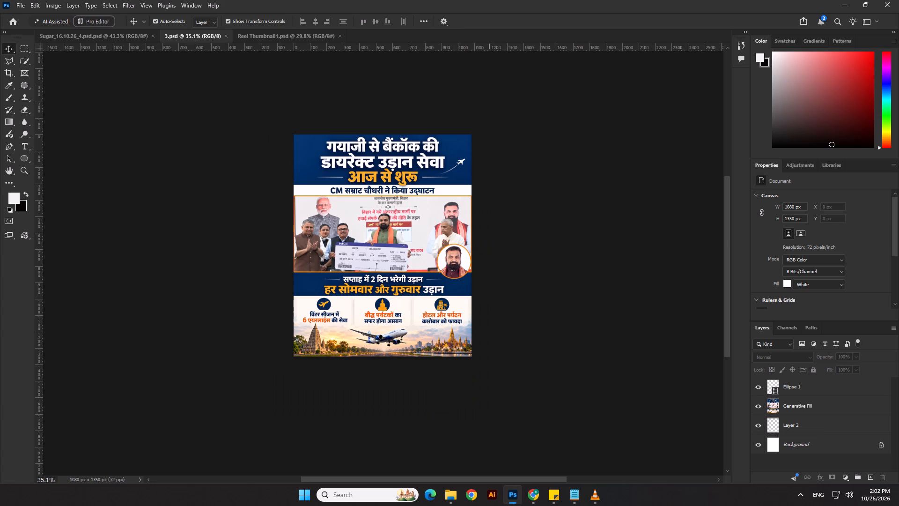
Switch to File Explorer and reopen Vigilance_1.psd from the Vigilance 26.10.26 folder in Photoshop.
{"action": "scroll", "coordinate": [442, 426], "scroll_direction": "up", "scroll_amount": 2}
{"action": "scroll", "coordinate": [442, 423], "scroll_direction": "down", "scroll_amount": 19}
{"action": "scroll", "coordinate": [403, 270], "scroll_direction": "up", "scroll_amount": 9}
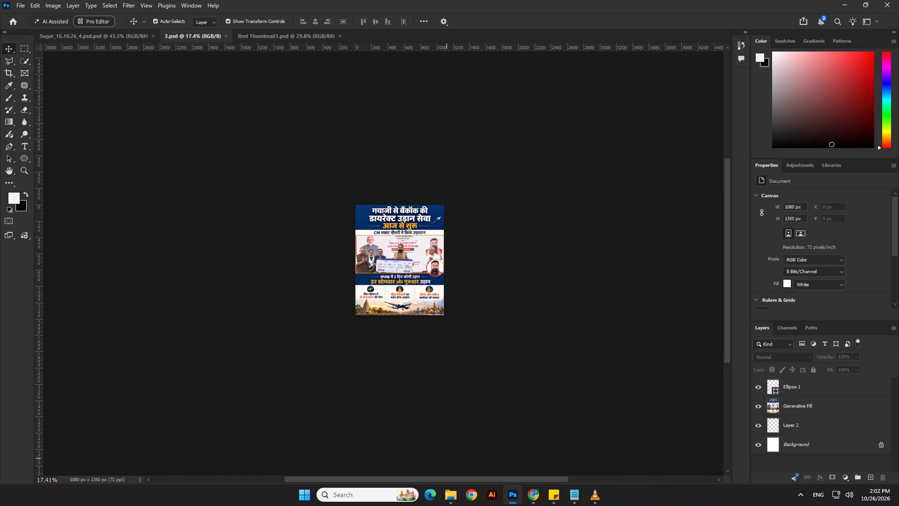
{"action": "left_click", "coordinate": [451, 496]}
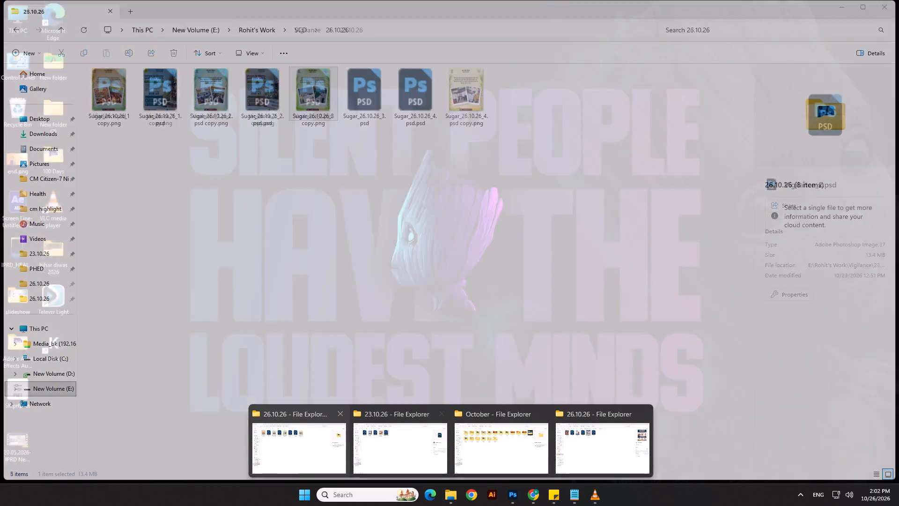
{"action": "left_click", "coordinate": [388, 432]}
{"action": "left_click", "coordinate": [372, 351]}
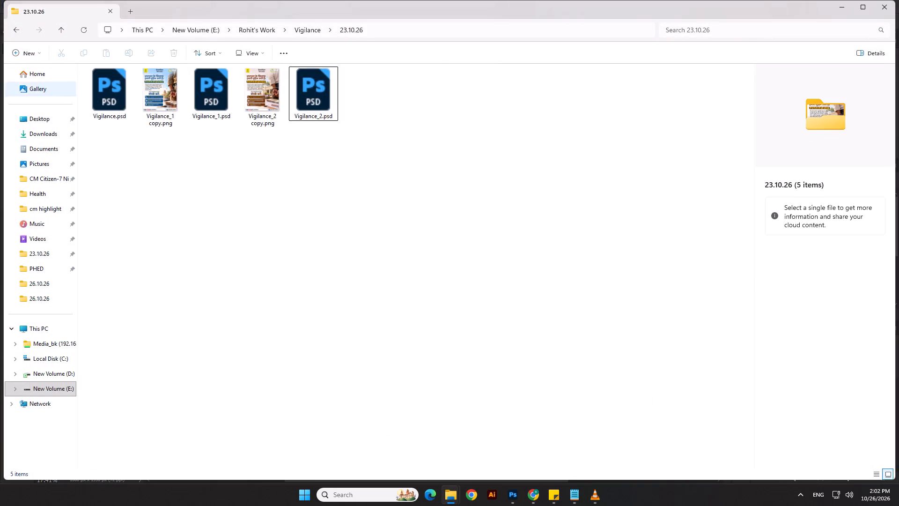
{"action": "left_click", "coordinate": [20, 31]}
{"action": "double_click", "coordinate": [166, 101]}
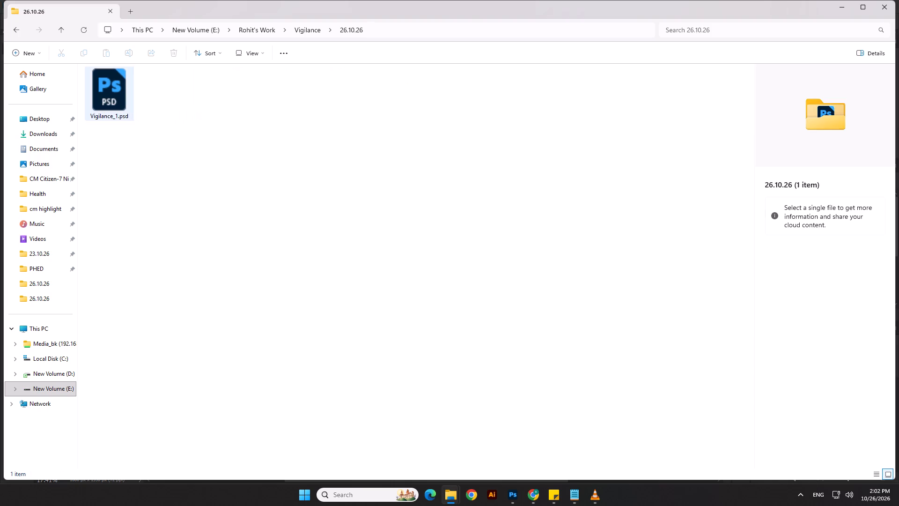
{"action": "double_click", "coordinate": [97, 92]}
Check the reopened poster at several zoom levels, hiding Layer 9 and showing it again.
{"action": "scroll", "coordinate": [328, 226], "scroll_direction": "down", "scroll_amount": 10}
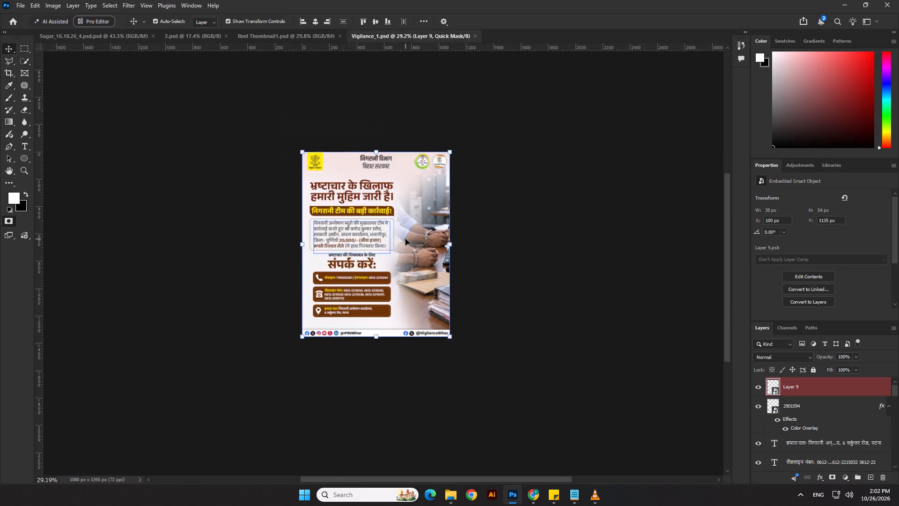
{"action": "scroll", "coordinate": [405, 239], "scroll_direction": "down", "scroll_amount": 8}
{"action": "scroll", "coordinate": [439, 237], "scroll_direction": "up", "scroll_amount": 8}
{"action": "left_click", "coordinate": [554, 263]}
{"action": "scroll", "coordinate": [759, 403], "scroll_direction": "up", "scroll_amount": 4}
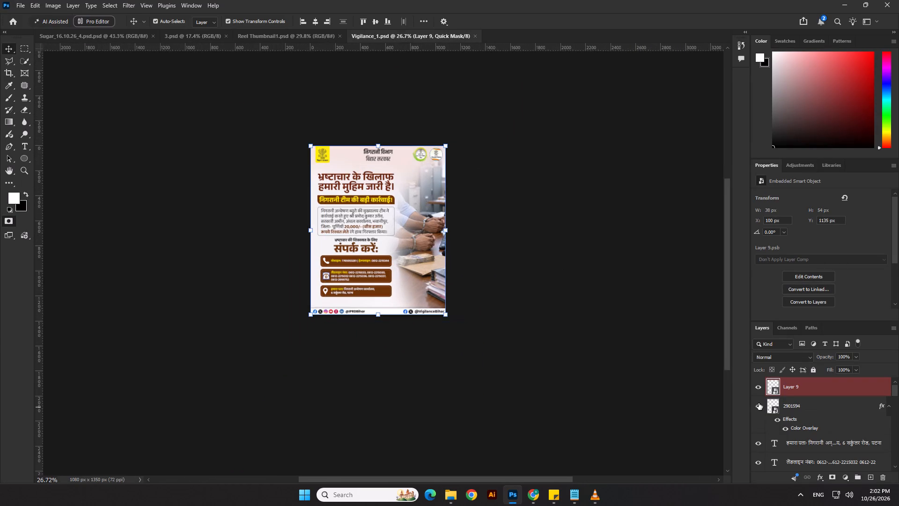
{"action": "left_click", "coordinate": [758, 388]}
{"action": "left_click", "coordinate": [758, 388]}
{"action": "left_click", "coordinate": [603, 348]}
{"action": "scroll", "coordinate": [381, 178], "scroll_direction": "up", "scroll_amount": 3}
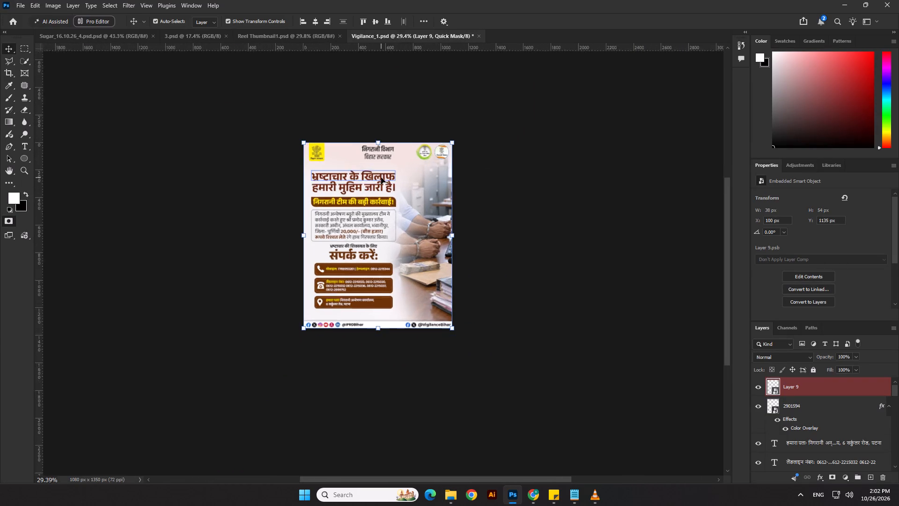
{"action": "scroll", "coordinate": [381, 178], "scroll_direction": "up", "scroll_amount": 1}
{"action": "scroll", "coordinate": [509, 285], "scroll_direction": "down", "scroll_amount": 5}
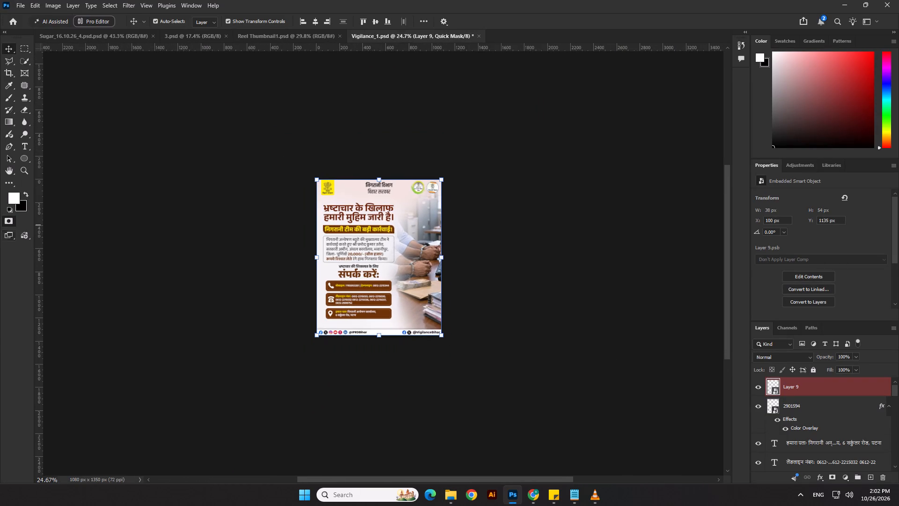
Turn off Quick Mask mode and clear the layer selection on the poster.
{"action": "left_click", "coordinate": [11, 223]}
{"action": "left_click", "coordinate": [148, 298]}
{"action": "scroll", "coordinate": [260, 280], "scroll_direction": "up", "scroll_amount": 7}
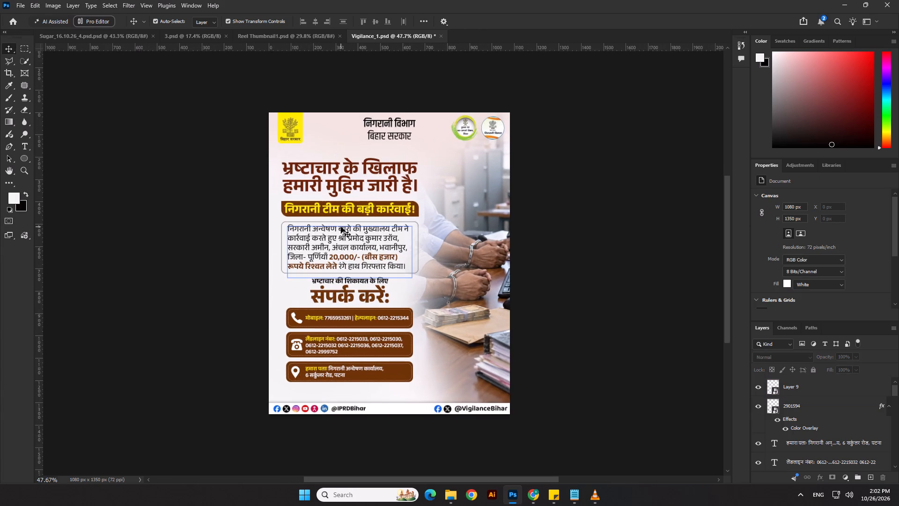
Change the Color Overlay of Layer 8 behind the poster's header to light grey f3f3f3.
{"action": "left_click", "coordinate": [492, 265]}
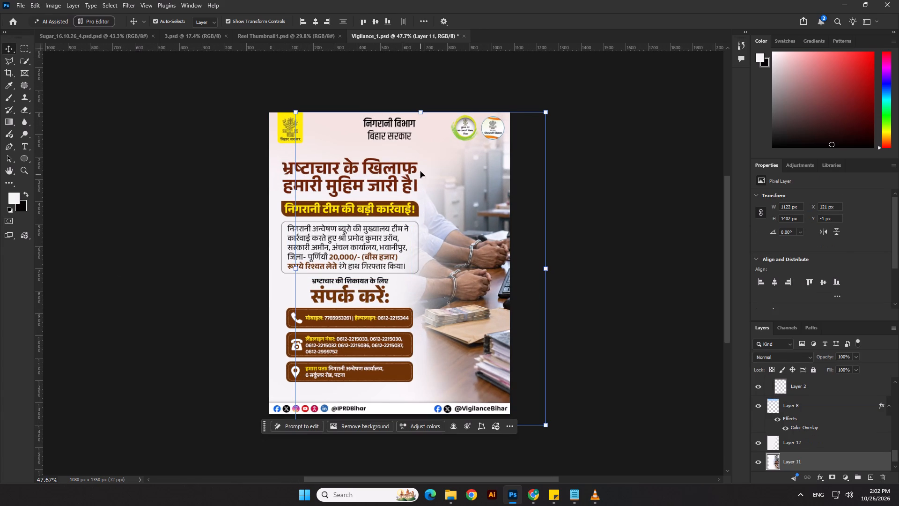
{"action": "left_click", "coordinate": [435, 157]}
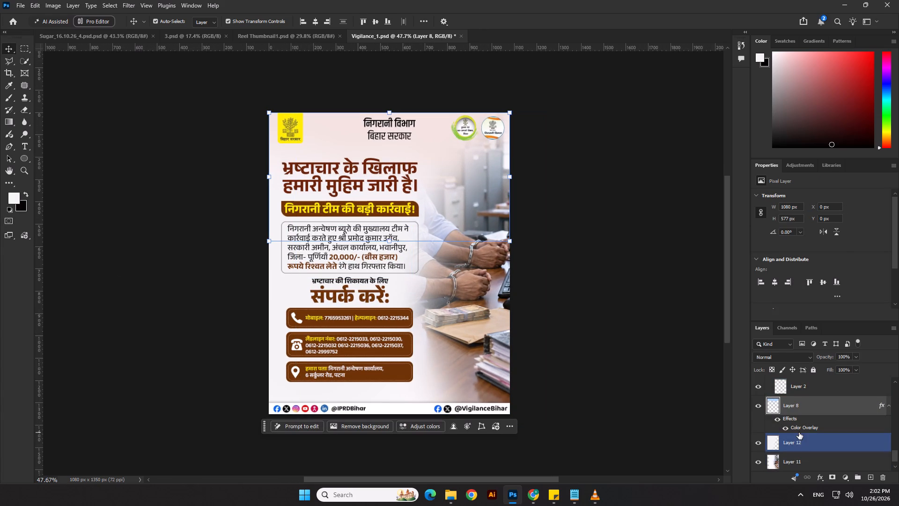
{"action": "double_click", "coordinate": [799, 431]}
{"action": "left_click", "coordinate": [760, 291]}
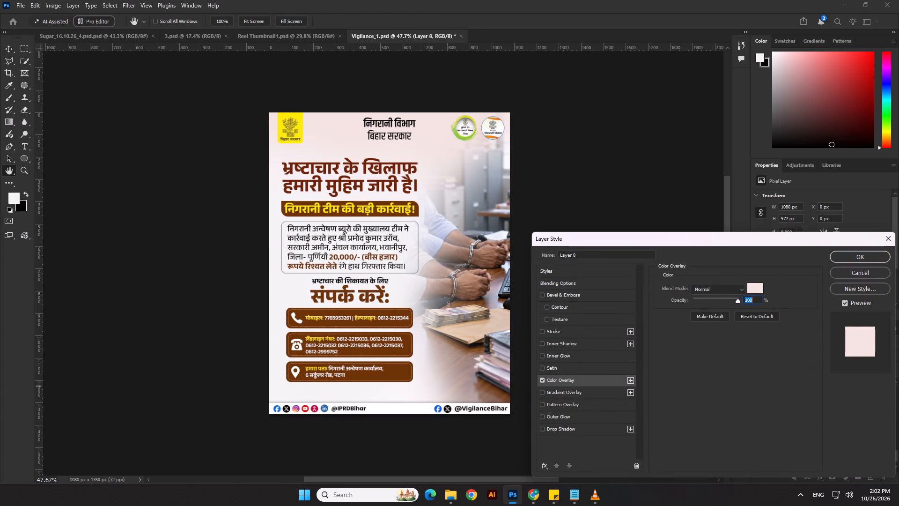
{"action": "key", "text": "ctrl+v"}
{"action": "left_click", "coordinate": [786, 247]}
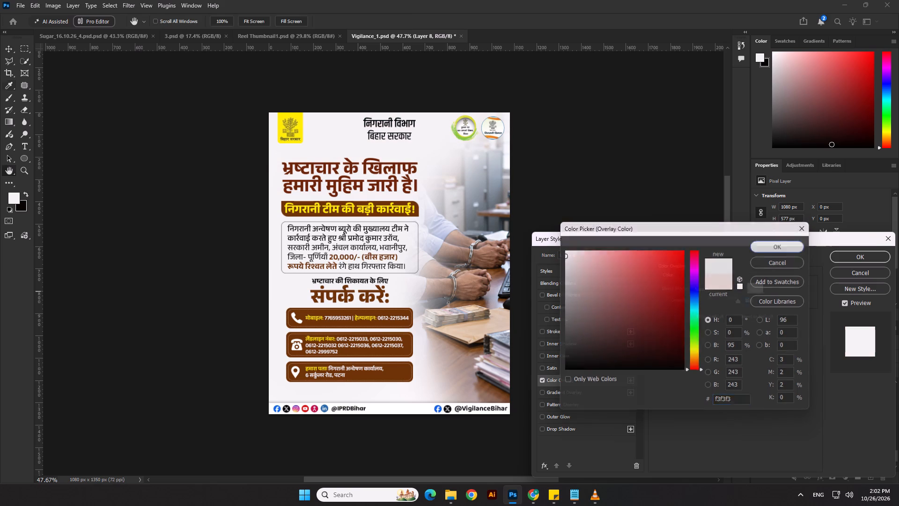
{"action": "left_click", "coordinate": [840, 258]}
{"action": "left_click", "coordinate": [628, 264]}
Erase the light grey haze on Layer 12 over the handcuffed hands and desk with a soft 600 px eraser.
{"action": "left_click", "coordinate": [455, 266]}
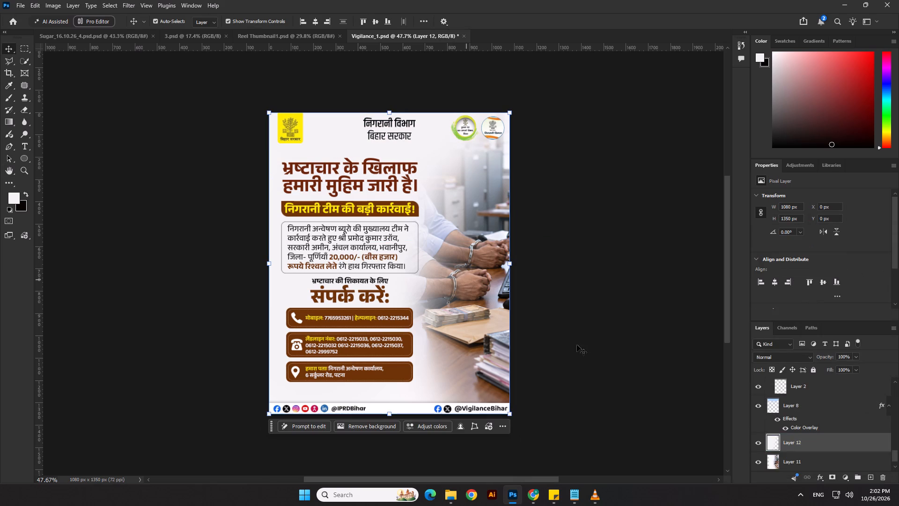
{"action": "left_click", "coordinate": [10, 98]}
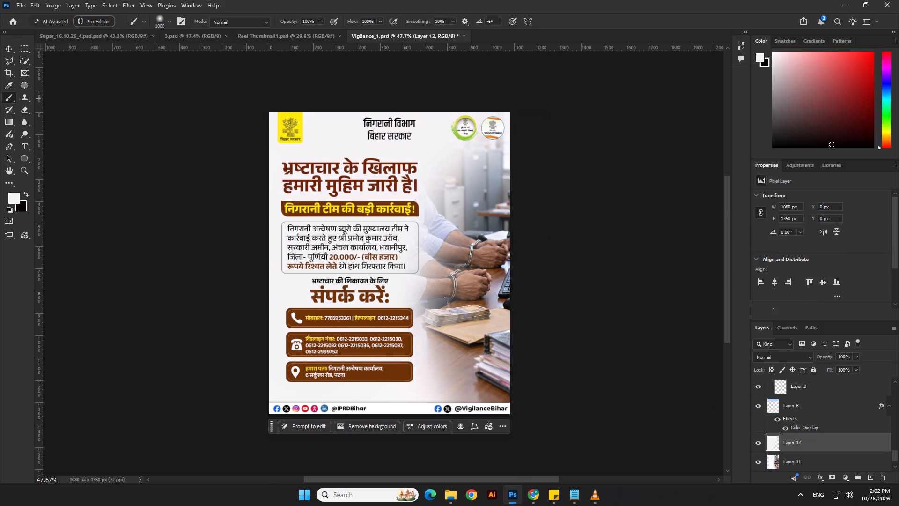
{"action": "left_click", "coordinate": [527, 258]}
{"action": "key", "text": "ctrl+z"}
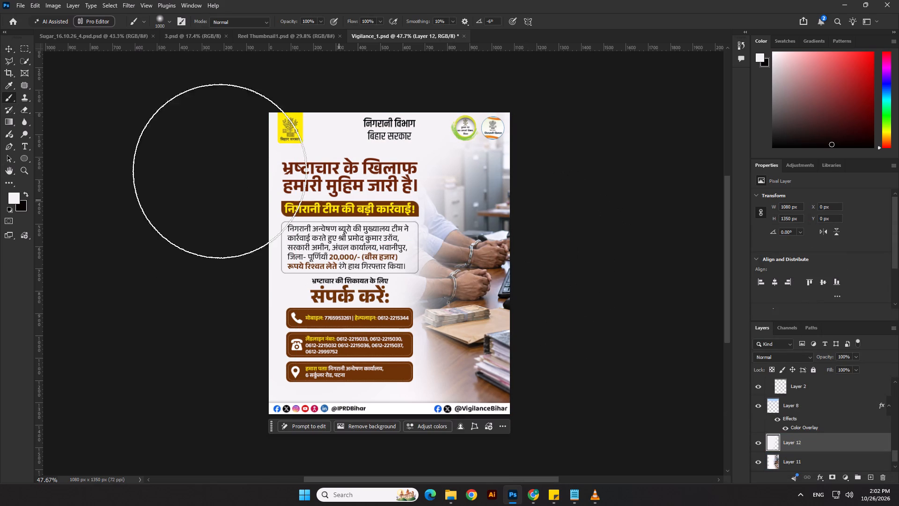
{"action": "left_click", "coordinate": [24, 107]}
{"action": "key", "text": "bracketleft"}
{"action": "key", "text": "bracketleft"}
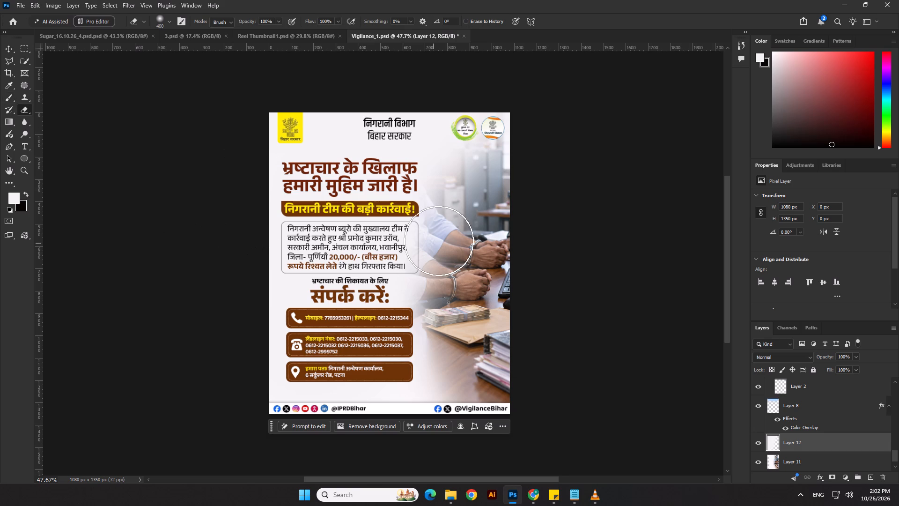
{"action": "key", "text": "bracketleft"}
{"action": "key", "text": "bracketleft"}
{"action": "key", "text": "bracketright"}
{"action": "key", "text": "bracketright"}
{"action": "key", "text": "bracketright"}
{"action": "key", "text": "bracketright"}
{"action": "left_click_drag", "start_coordinate": [504, 192], "coordinate": [494, 212]}
{"action": "left_click", "coordinate": [481, 231]}
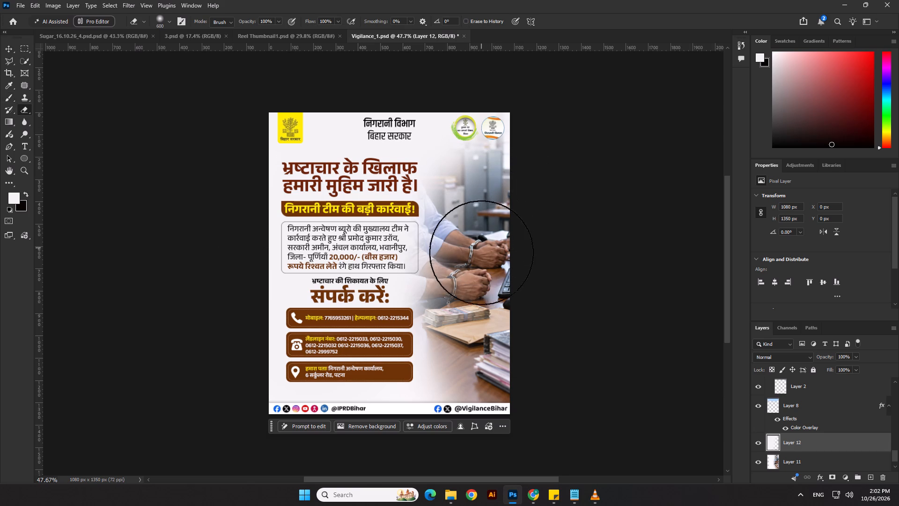
{"action": "left_click", "coordinate": [479, 270]}
{"action": "left_click", "coordinate": [479, 325]}
{"action": "left_click_drag", "start_coordinate": [486, 362], "coordinate": [488, 367]}
{"action": "scroll", "coordinate": [585, 216], "scroll_direction": "down", "scroll_amount": 4}
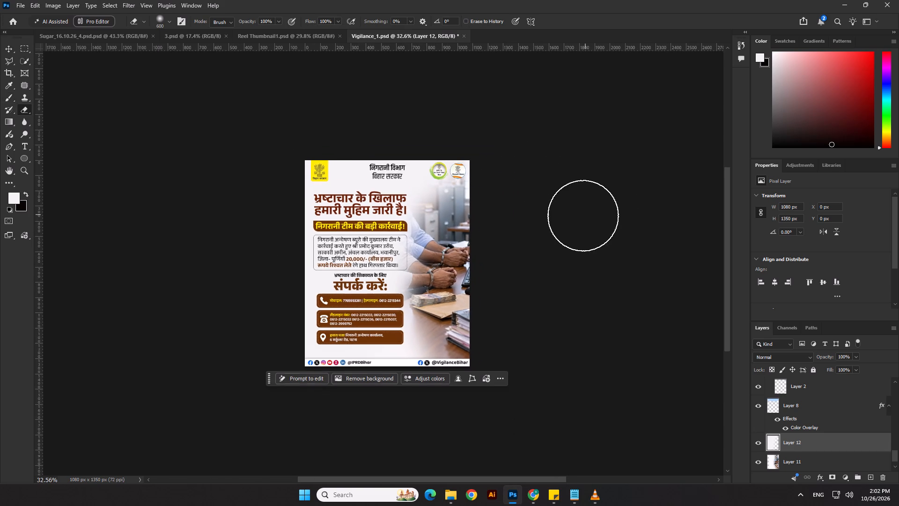
{"action": "scroll", "coordinate": [508, 269], "scroll_direction": "up", "scroll_amount": 2}
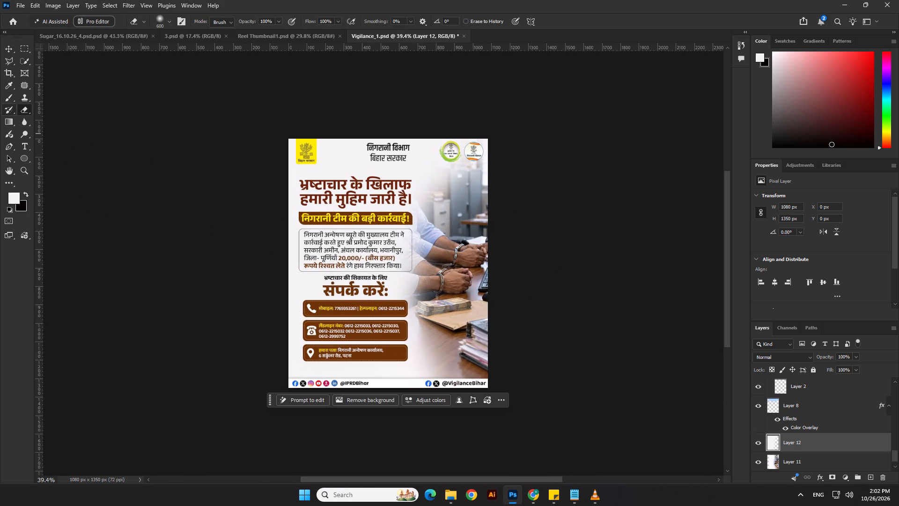
Paint soft light grey dabs on Layer 12 behind the notice and contact text, using mainly a 400 px brush.
{"action": "left_click", "coordinate": [5, 96]}
{"action": "key", "text": "bracketleft"}
{"action": "key", "text": "bracketleft"}
{"action": "key", "text": "bracketleft"}
{"action": "left_click", "coordinate": [376, 324]}
{"action": "key", "text": "bracketleft"}
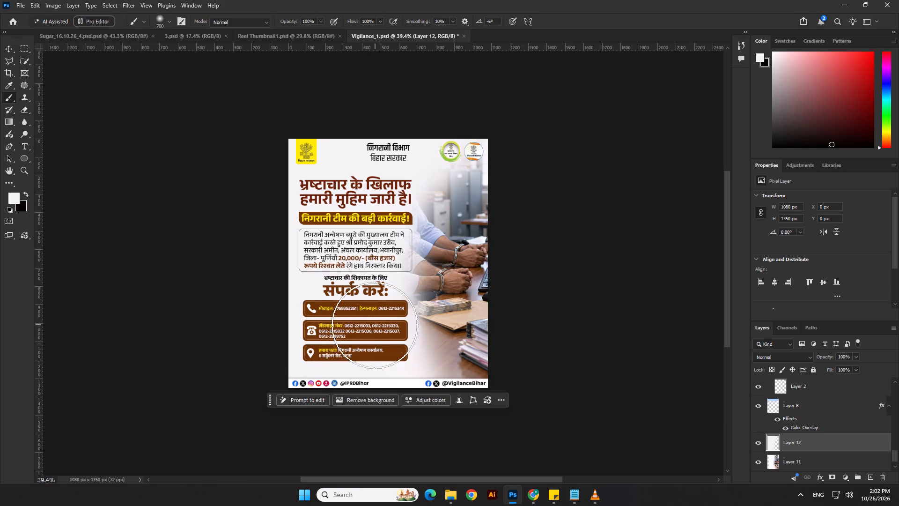
{"action": "key", "text": "bracketleft"}
{"action": "key", "text": "bracketleft"}
{"action": "key", "text": "bracketleft"}
{"action": "left_click", "coordinate": [388, 320]}
{"action": "left_click", "coordinate": [390, 316]}
{"action": "left_click", "coordinate": [398, 334]}
{"action": "left_click", "coordinate": [390, 327]}
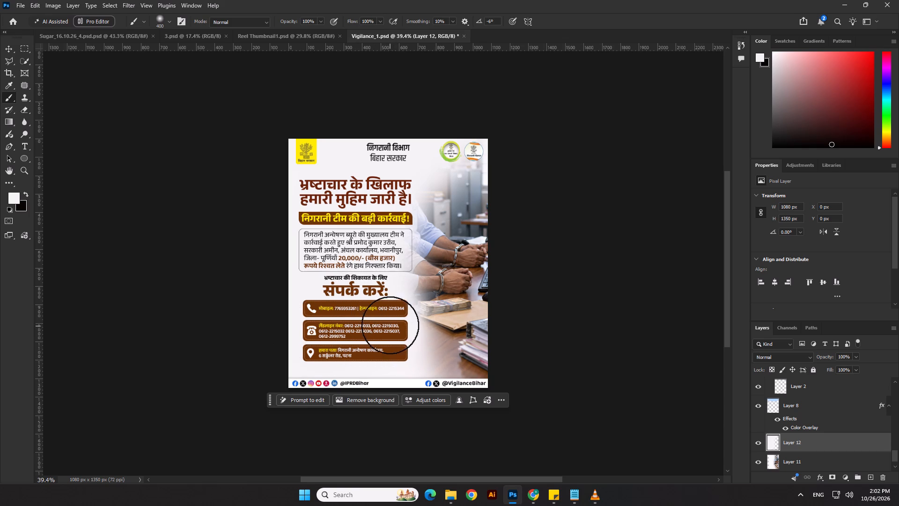
{"action": "left_click", "coordinate": [390, 289]}
{"action": "left_click", "coordinate": [390, 258]}
{"action": "left_click", "coordinate": [386, 231]}
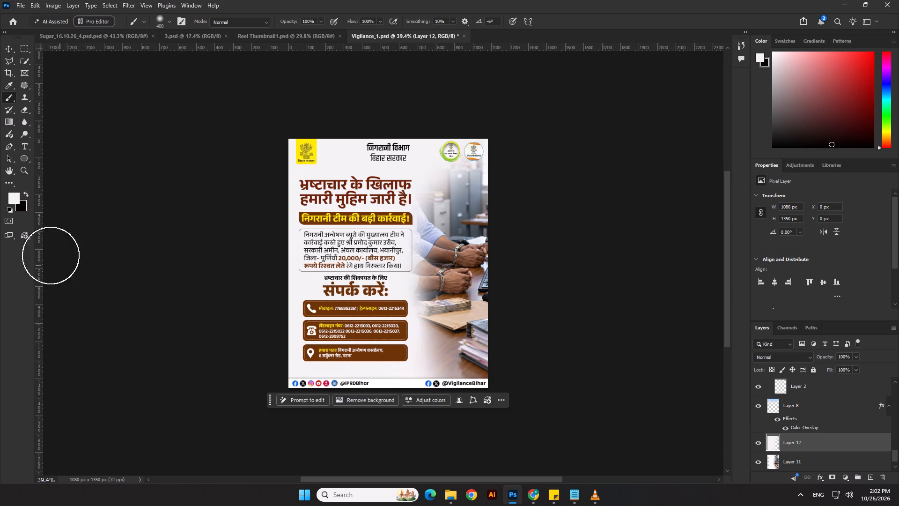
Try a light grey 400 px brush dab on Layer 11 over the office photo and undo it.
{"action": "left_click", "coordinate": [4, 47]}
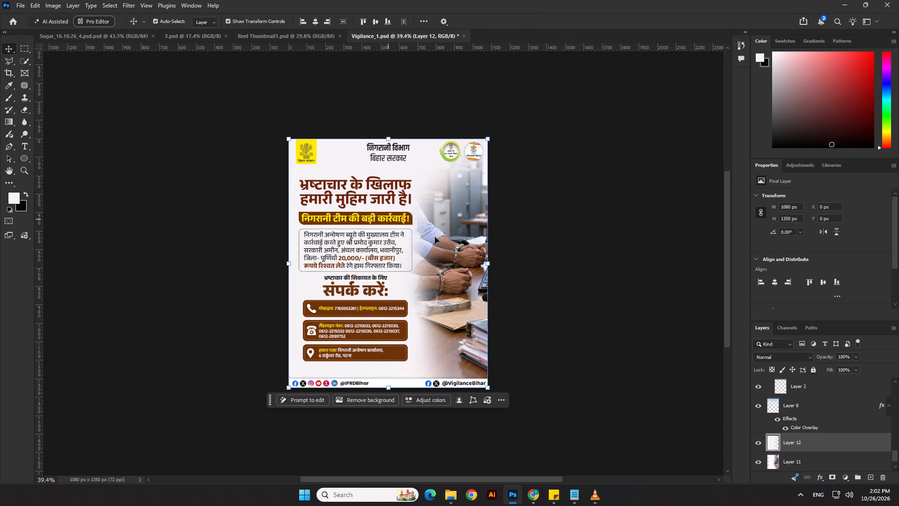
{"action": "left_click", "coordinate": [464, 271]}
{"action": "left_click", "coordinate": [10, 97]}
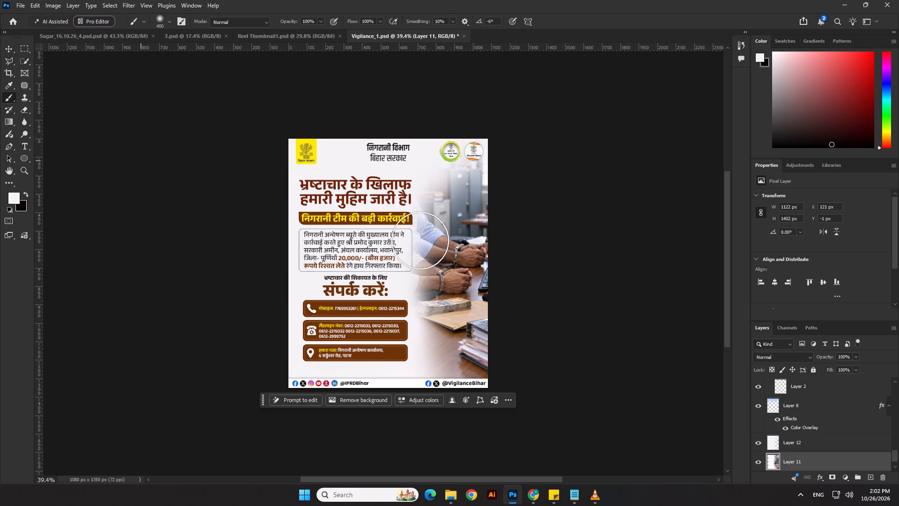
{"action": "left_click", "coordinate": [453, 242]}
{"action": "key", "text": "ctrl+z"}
Reselect Layer 12 and erase more of its haze over the hands, cash and files with the 600 px eraser.
{"action": "left_click", "coordinate": [795, 447]}
{"action": "double_click", "coordinate": [757, 462]}
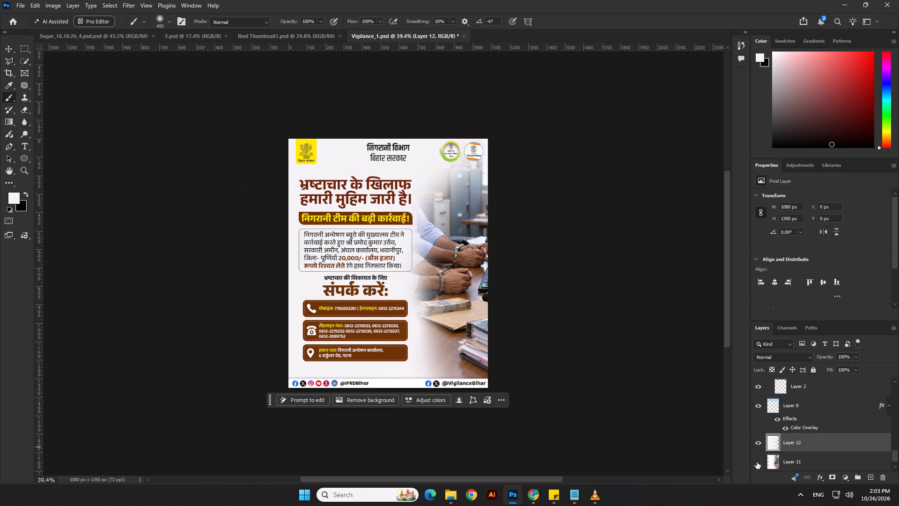
{"action": "left_click", "coordinate": [8, 97]}
{"action": "left_click", "coordinate": [26, 111]}
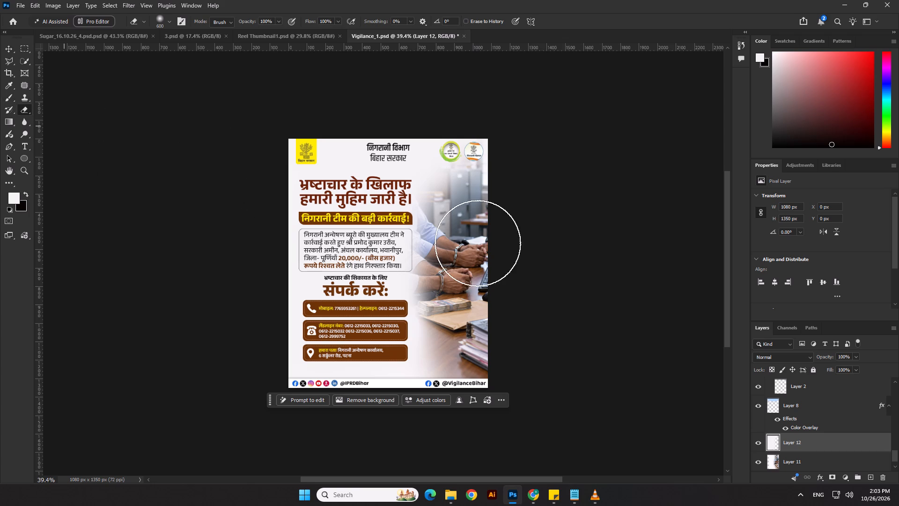
{"action": "left_click", "coordinate": [481, 209]}
{"action": "left_click", "coordinate": [471, 222]}
{"action": "left_click", "coordinate": [462, 241]}
{"action": "left_click", "coordinate": [463, 287]}
{"action": "left_click", "coordinate": [477, 303]}
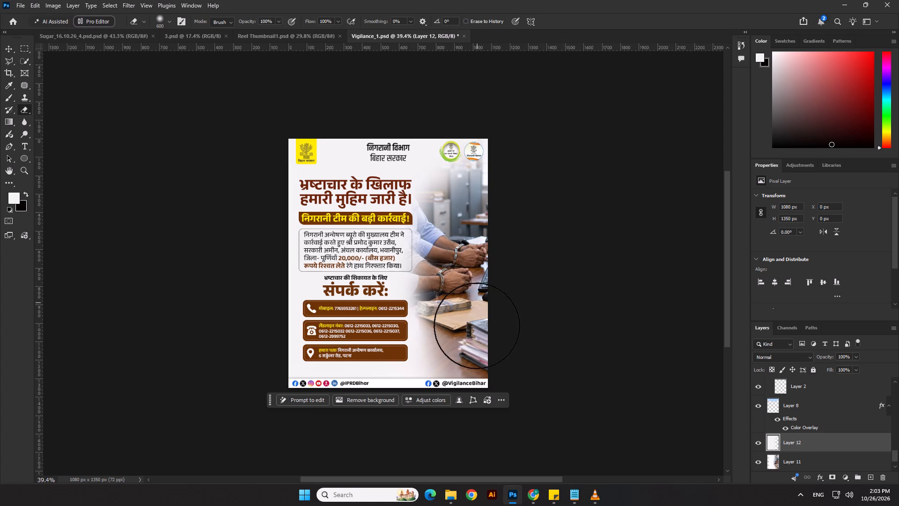
{"action": "left_click", "coordinate": [468, 324]}
{"action": "scroll", "coordinate": [508, 264], "scroll_direction": "down", "scroll_amount": 1}
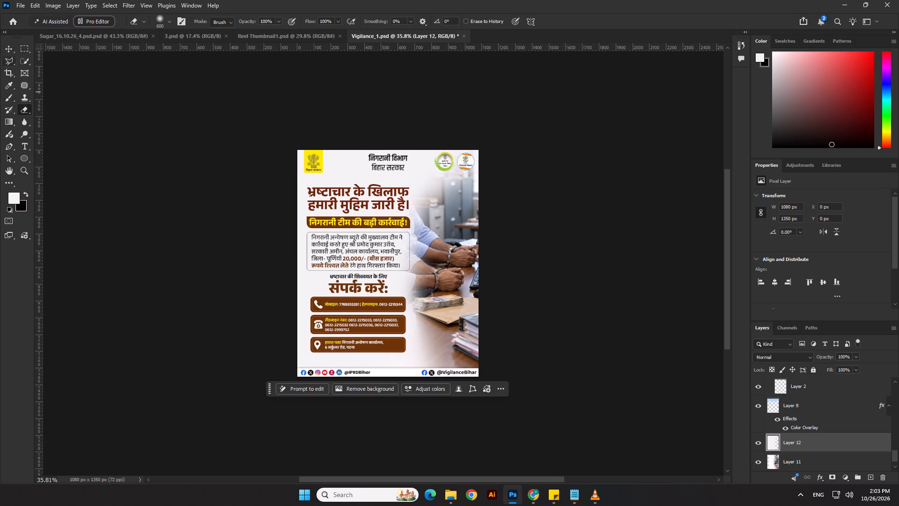
Enlarge the Layer 11 background photo to about 1167 × 1458 px and move it to X 76 px, Y -27 px.
{"action": "left_click", "coordinate": [6, 48]}
{"action": "left_click", "coordinate": [859, 467]}
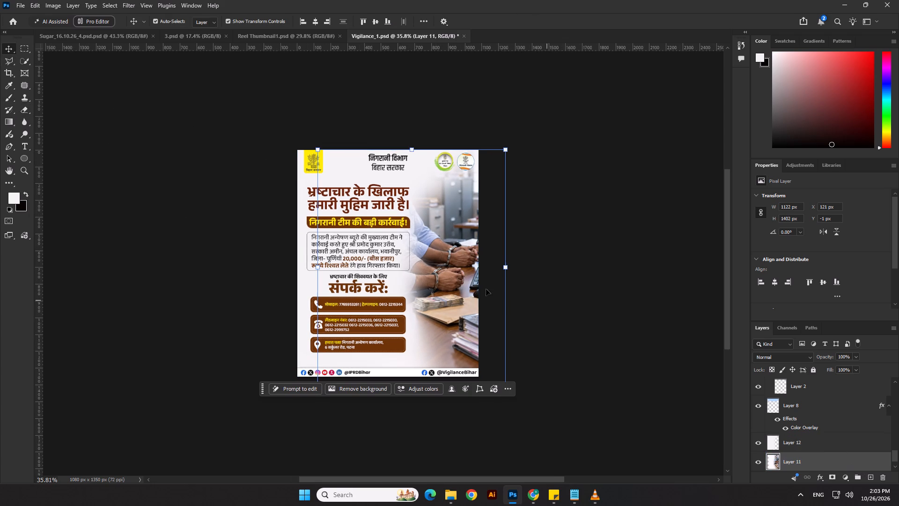
{"action": "scroll", "coordinate": [368, 188], "scroll_direction": "down", "scroll_amount": 3}
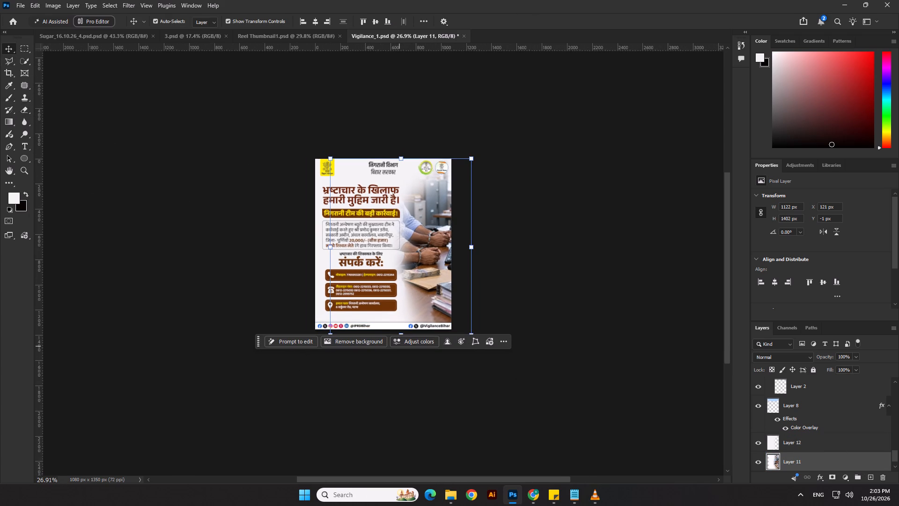
{"action": "left_click_drag", "start_coordinate": [401, 331], "coordinate": [399, 338]}
{"action": "key", "text": "Left"}
{"action": "key", "text": "Left"}
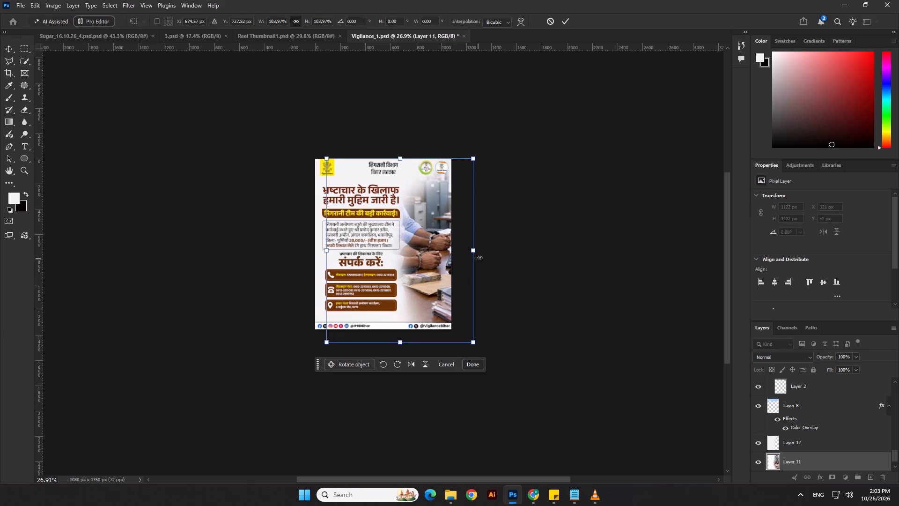
{"action": "key", "text": "Left"}
{"action": "key", "text": "Left"}
{"action": "key", "text": "Left"}
{"action": "key", "text": "Left"}
{"action": "key", "text": "Left"}
{"action": "key", "text": "Left"}
{"action": "key", "text": "Up"}
{"action": "key", "text": "Up"}
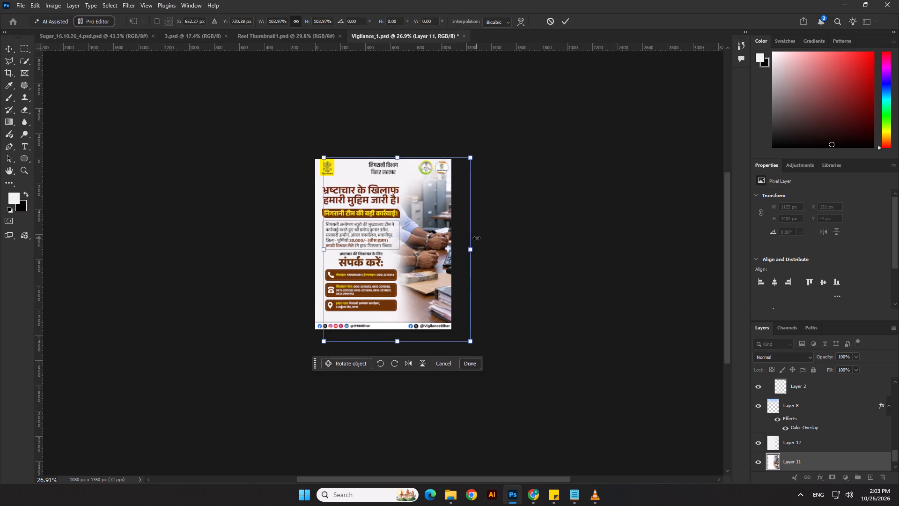
{"action": "key", "text": "Up"}
{"action": "key", "text": "Up"}
{"action": "key", "text": "Up"}
{"action": "key", "text": "Up"}
{"action": "key", "text": "Up"}
{"action": "key", "text": "Right"}
{"action": "key", "text": "Right"}
{"action": "key", "text": "Return"}
{"action": "left_click", "coordinate": [548, 234]}
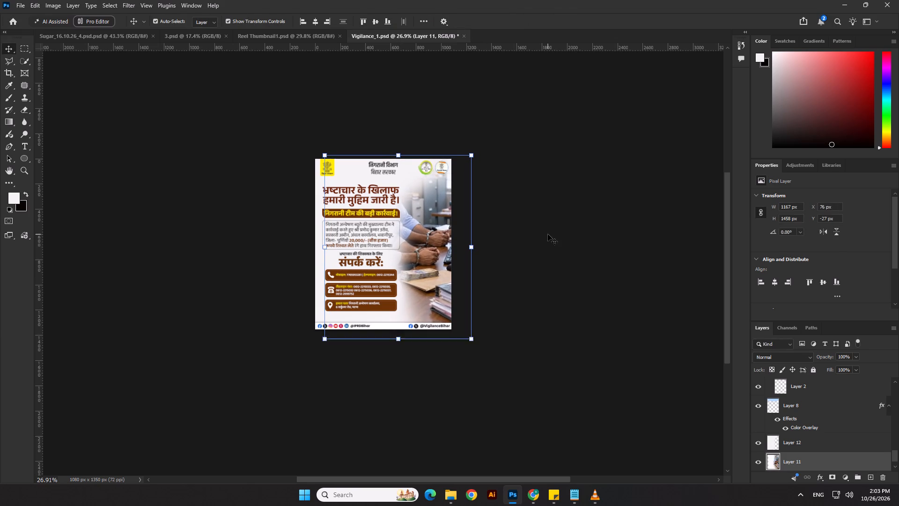
{"action": "scroll", "coordinate": [407, 212], "scroll_direction": "up", "scroll_amount": 7}
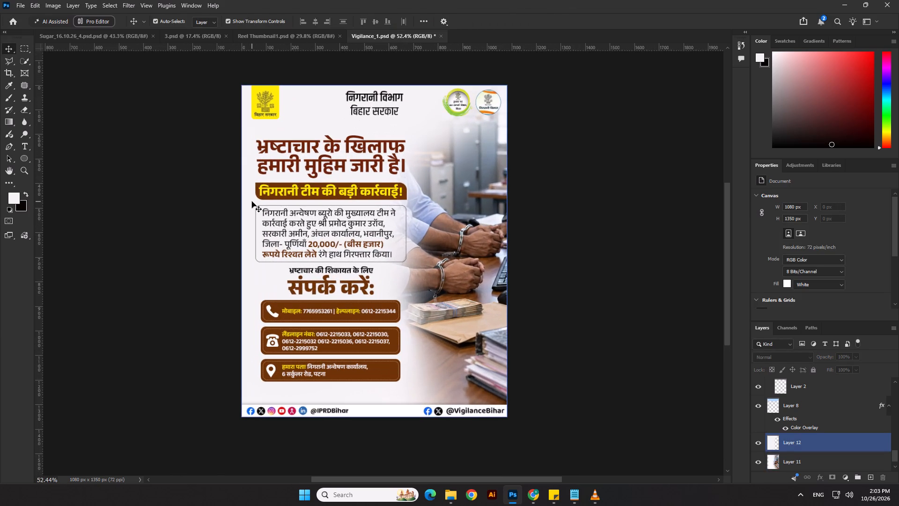
{"action": "scroll", "coordinate": [253, 181], "scroll_direction": "down", "scroll_amount": 1}
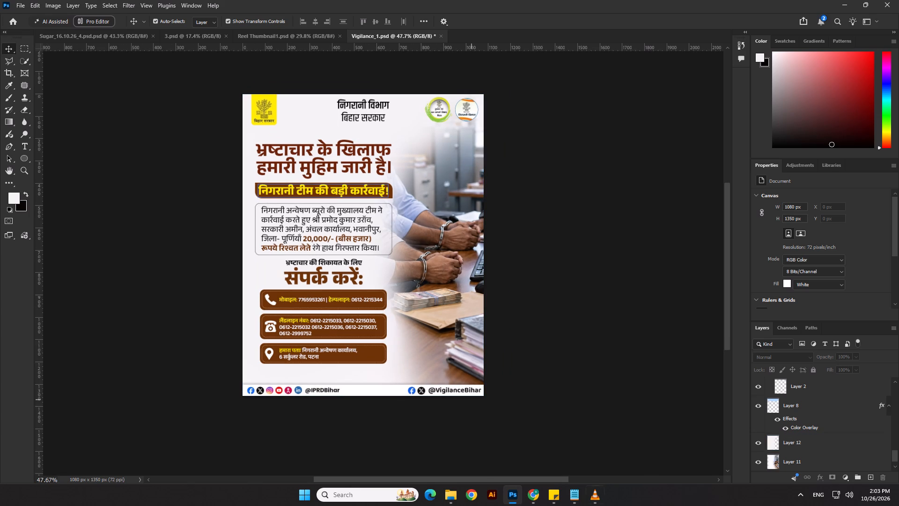
Switch to VLC media player and close the open video.
{"action": "left_click", "coordinate": [592, 499]}
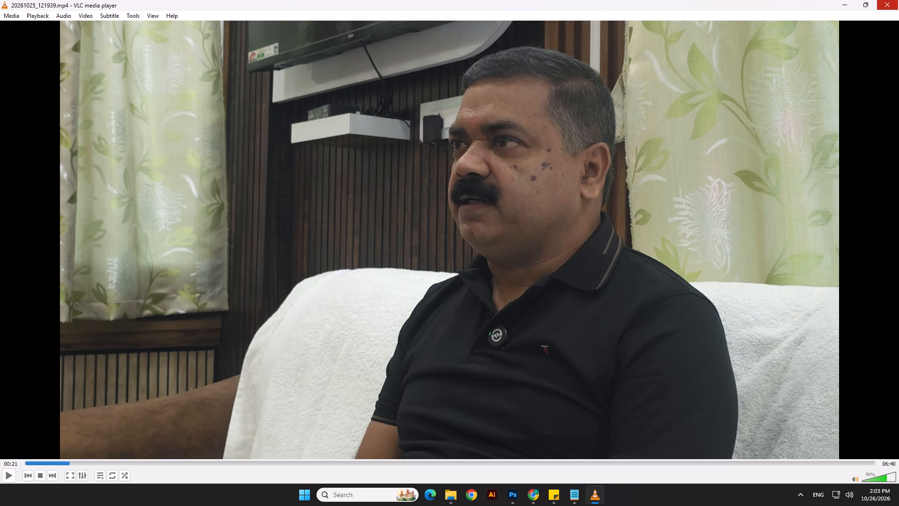
{"action": "left_click", "coordinate": [893, 2]}
Switch to Notepad and copy the arrest paragraph of the first notice, the Begusarai 25,000/- bribery case.
{"action": "left_click", "coordinate": [587, 505]}
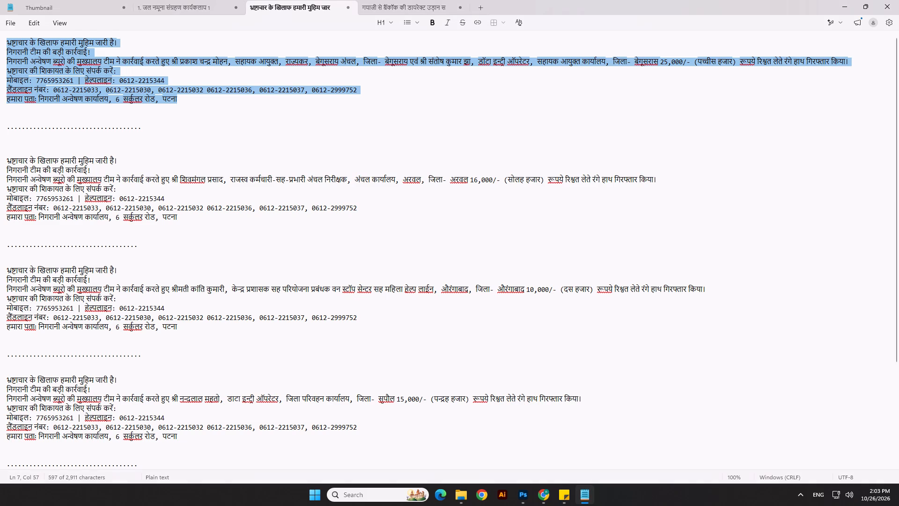
{"action": "left_click", "coordinate": [105, 81]}
{"action": "left_click", "coordinate": [9, 52]}
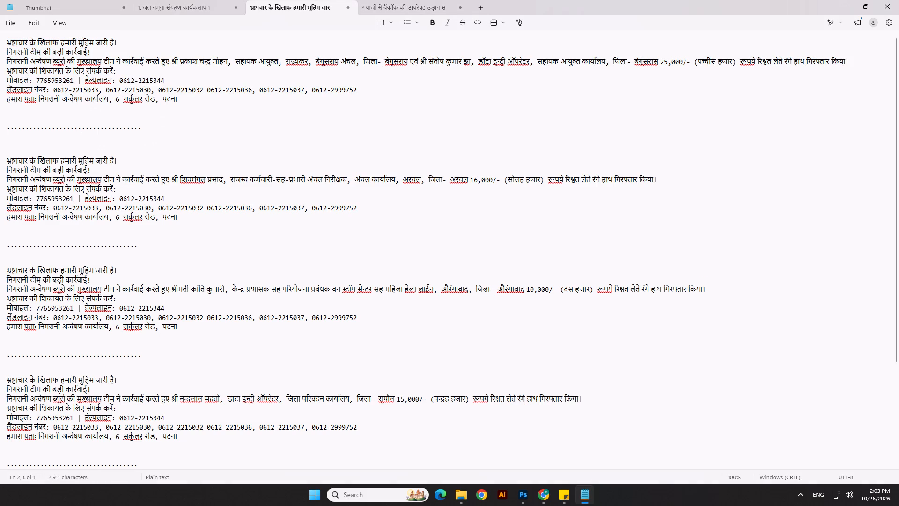
{"action": "left_click_drag", "start_coordinate": [7, 61], "coordinate": [849, 63]}
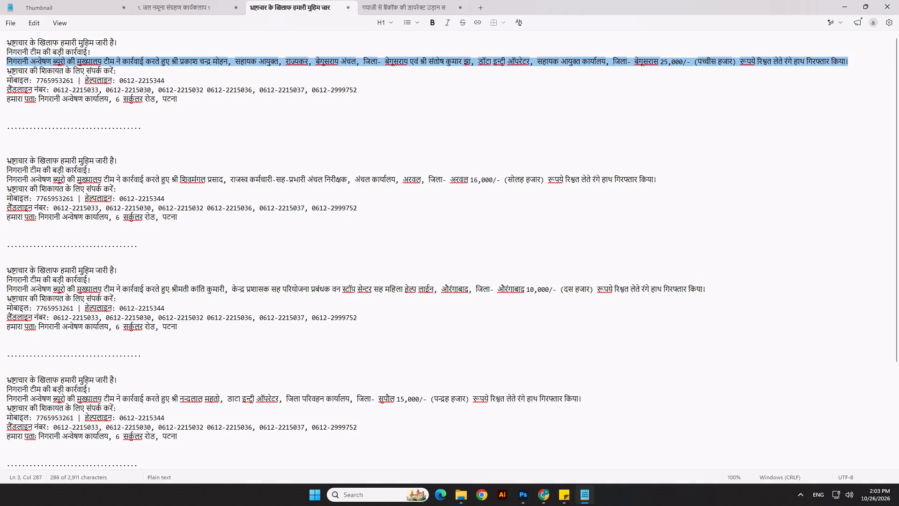
{"action": "key", "text": "ctrl+c"}
{"action": "key", "text": "ctrl+c"}
{"action": "key", "text": "ctrl+c"}
Return to Photoshop, replace the boxed notice paragraph with the copied text and widen its text frame to about 575 px.
{"action": "key", "text": "alt+Tab"}
{"action": "double_click", "coordinate": [335, 231]}
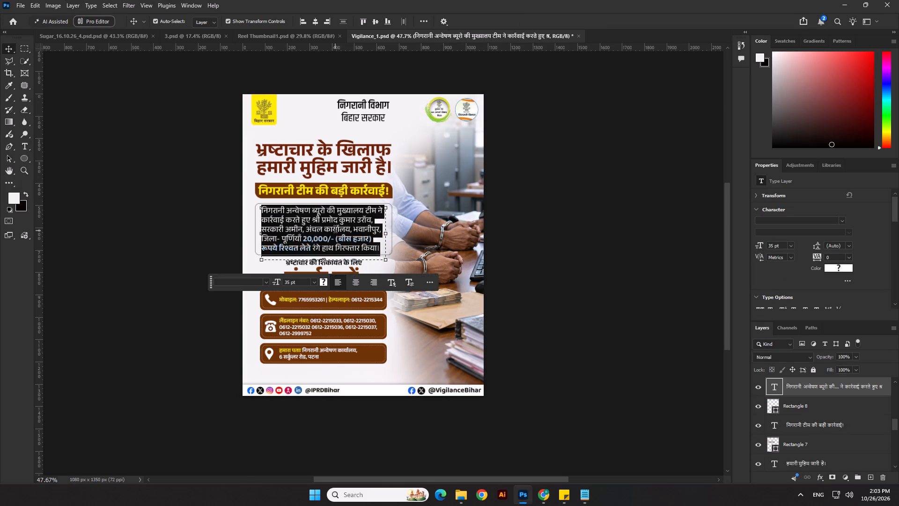
{"action": "key", "text": "ctrl+v"}
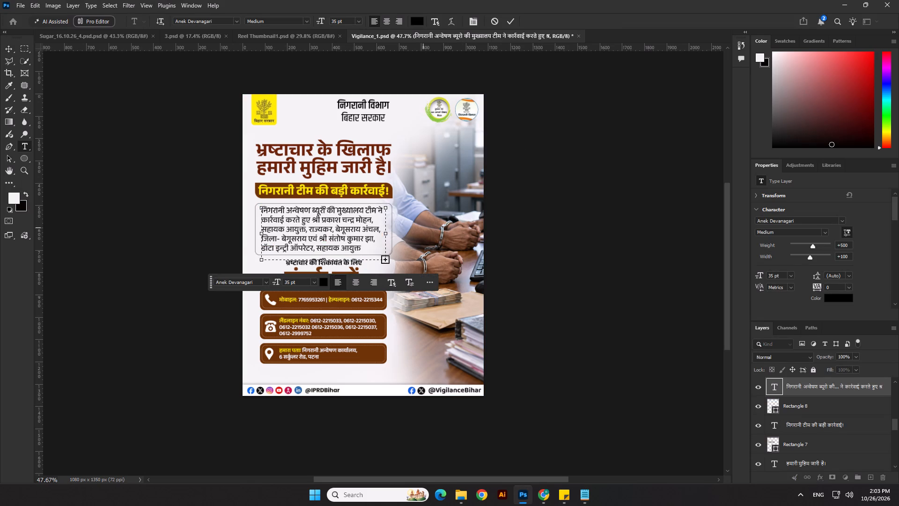
{"action": "left_click_drag", "start_coordinate": [383, 231], "coordinate": [392, 231]}
{"action": "left_click_drag", "start_coordinate": [384, 232], "coordinate": [389, 232]}
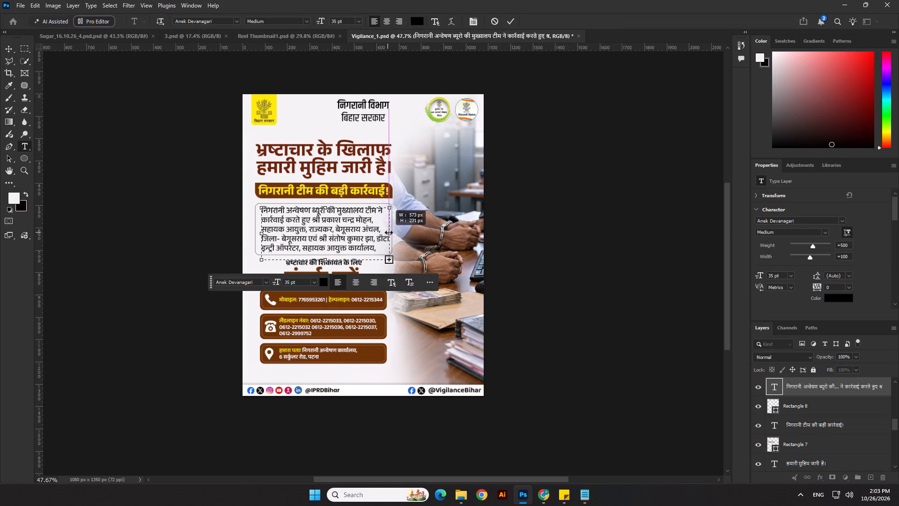
{"action": "left_click_drag", "start_coordinate": [389, 232], "coordinate": [389, 232]}
Set the whole notice paragraph's font size to 34 pt and commit the text edit.
{"action": "key", "text": "ctrl+a"}
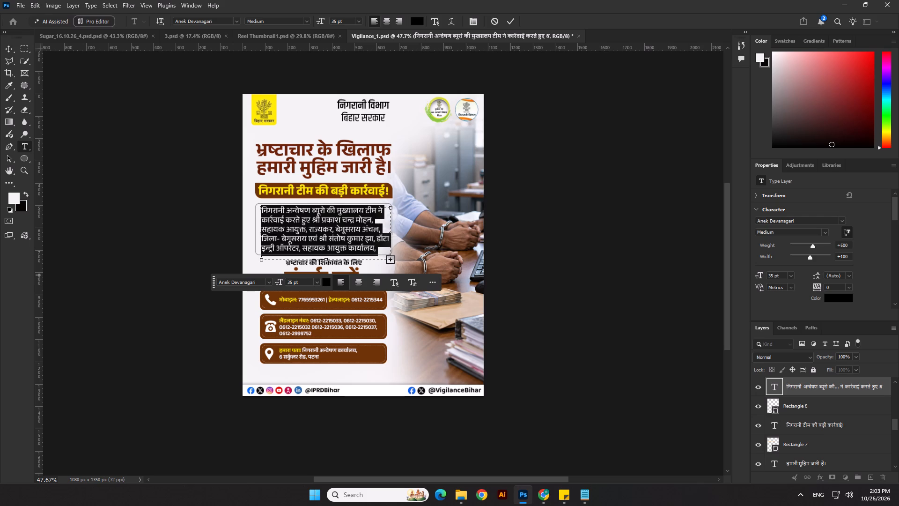
{"action": "left_click", "coordinate": [771, 276]}
{"action": "key", "text": "4"}
{"action": "key", "text": "Return"}
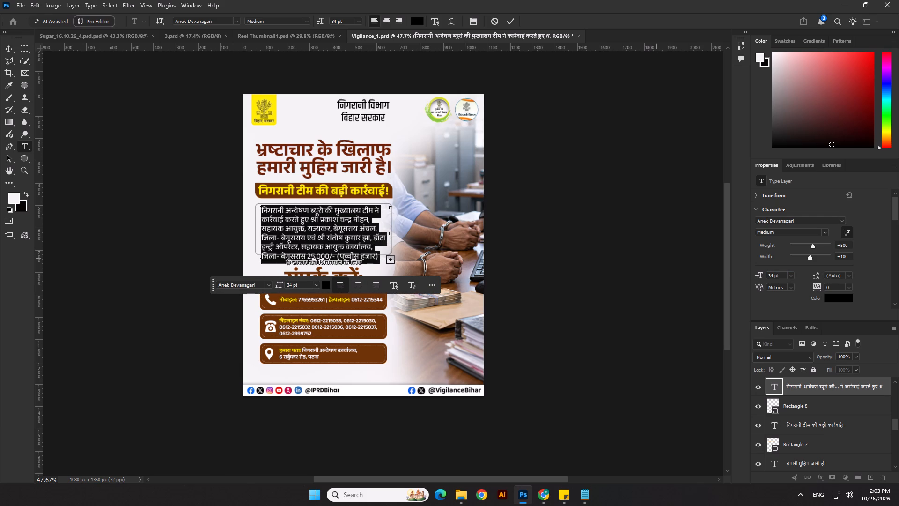
{"action": "left_click", "coordinate": [513, 19]}
{"action": "left_click", "coordinate": [591, 271]}
Fully lock Layer 11, the office background photo.
{"action": "scroll", "coordinate": [328, 314], "scroll_direction": "up", "scroll_amount": 2}
{"action": "left_click", "coordinate": [494, 251]}
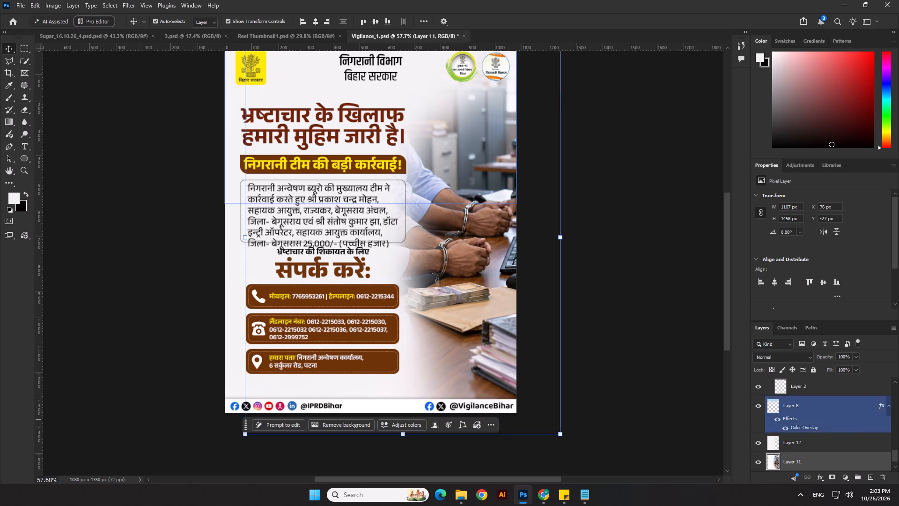
{"action": "left_click", "coordinate": [813, 372]}
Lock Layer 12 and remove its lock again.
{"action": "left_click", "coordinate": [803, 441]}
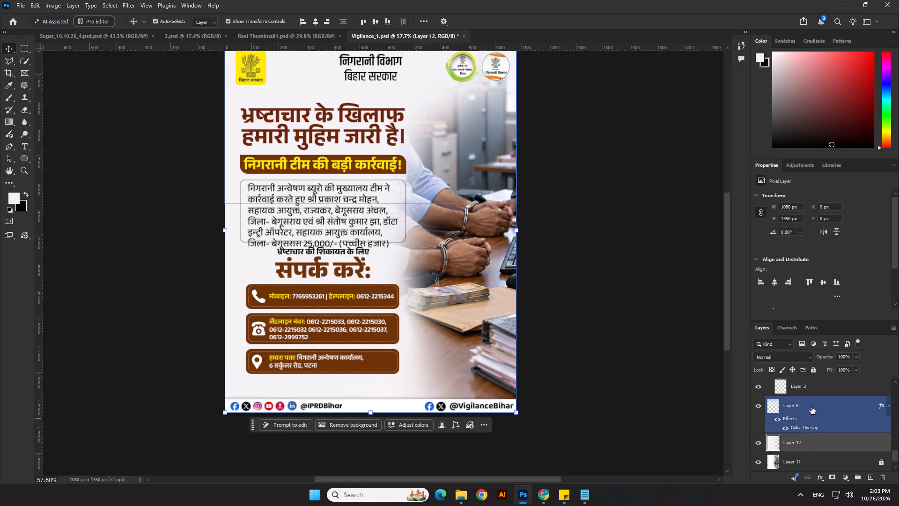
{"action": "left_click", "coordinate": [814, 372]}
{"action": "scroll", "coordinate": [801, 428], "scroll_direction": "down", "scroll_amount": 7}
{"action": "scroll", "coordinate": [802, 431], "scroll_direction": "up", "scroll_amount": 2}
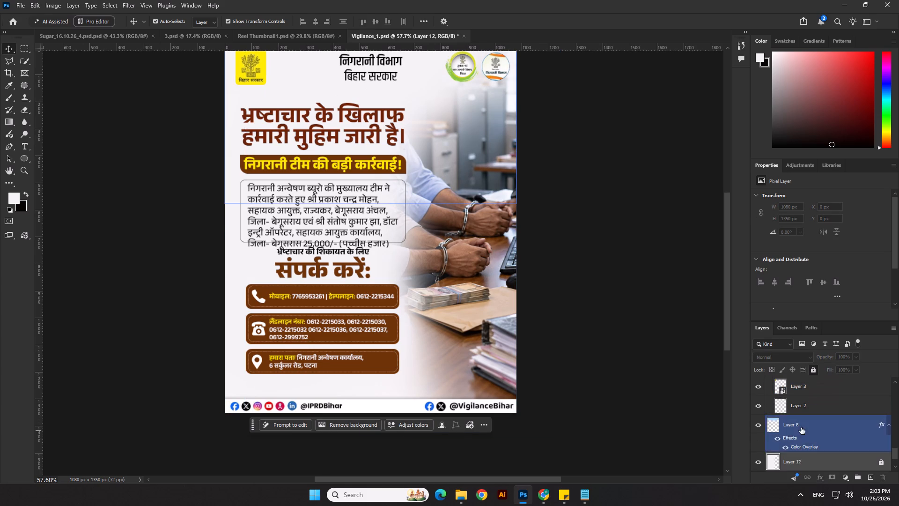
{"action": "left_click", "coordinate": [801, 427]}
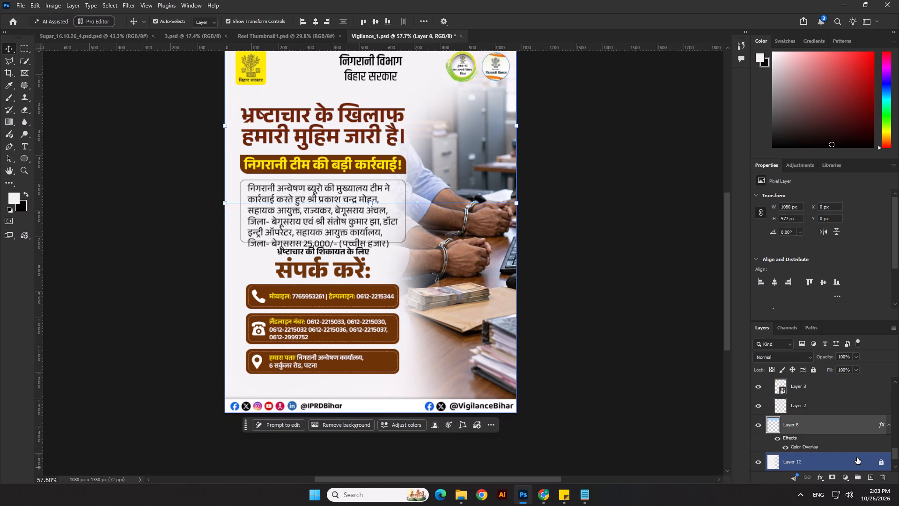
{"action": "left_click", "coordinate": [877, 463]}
Merge Layer 12 with Layer 8 and fully lock the merged layer.
{"action": "left_click", "coordinate": [827, 461]}
{"action": "left_click", "coordinate": [824, 432], "text": "ctrl"}
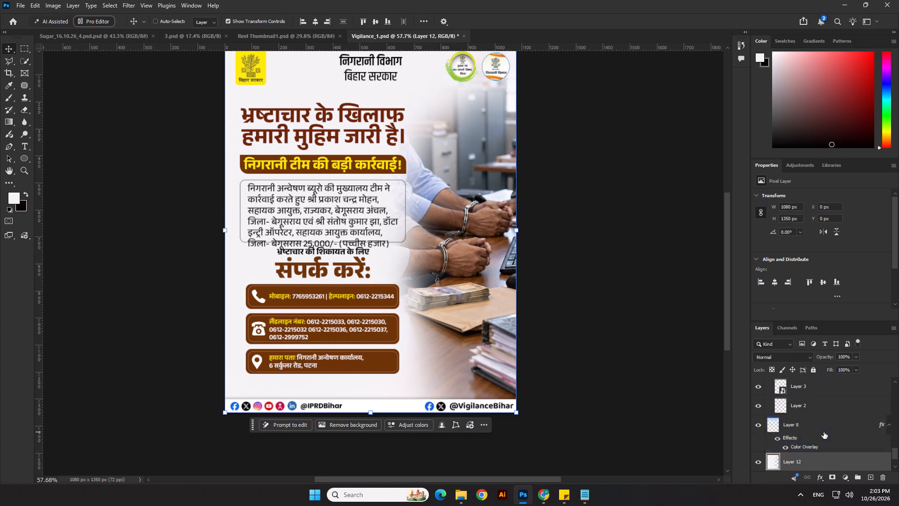
{"action": "key", "text": "ctrl+e"}
{"action": "left_click", "coordinate": [788, 425]}
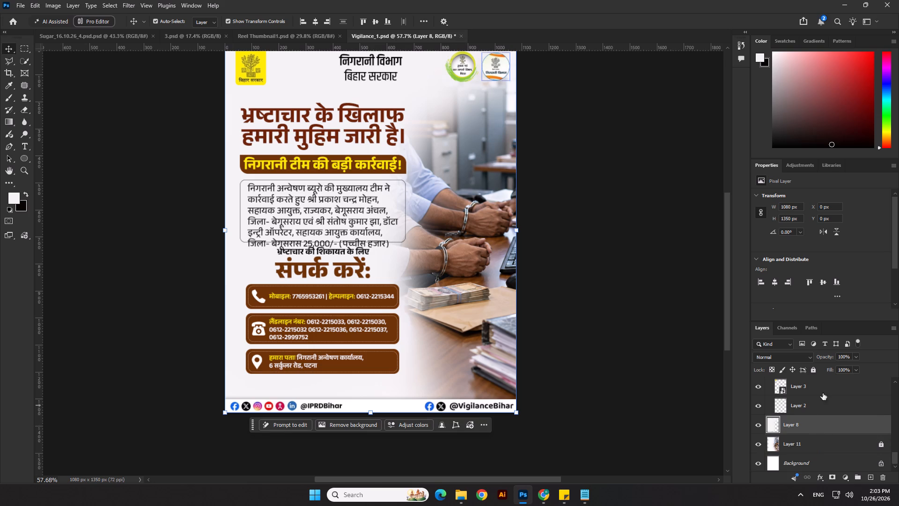
{"action": "left_click", "coordinate": [812, 369]}
{"action": "left_click", "coordinate": [651, 380]}
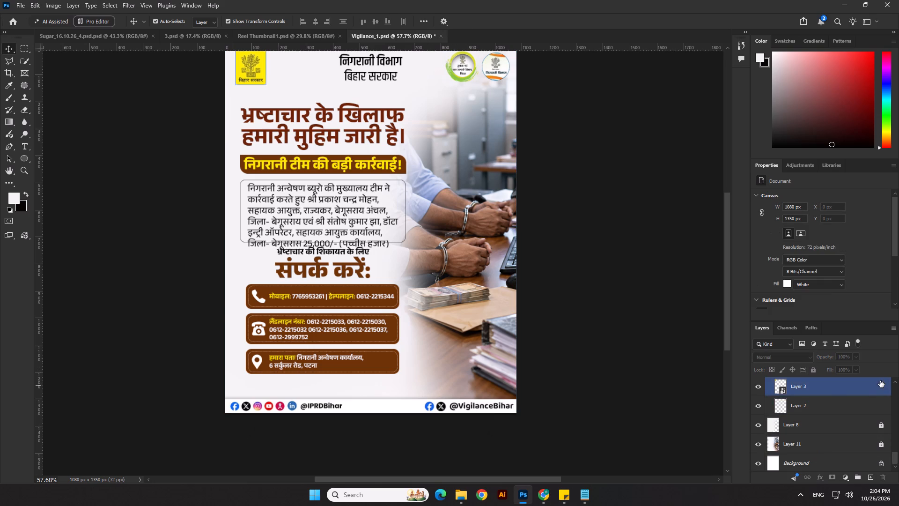
{"action": "left_click", "coordinate": [824, 406]}
{"action": "left_click", "coordinate": [602, 360]}
Move the contact heading and the three brown contact boxes with their contents down 30 px.
{"action": "scroll", "coordinate": [523, 298], "scroll_direction": "down", "scroll_amount": 4}
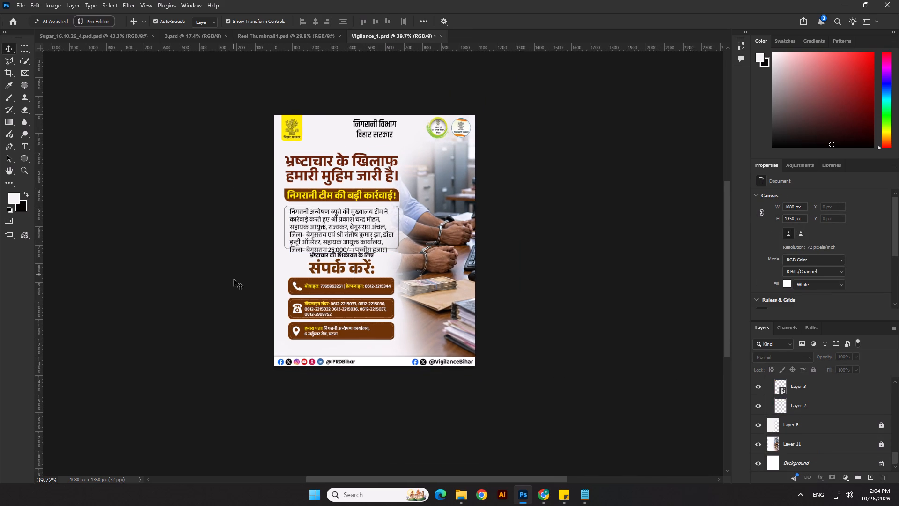
{"action": "left_click_drag", "start_coordinate": [246, 263], "coordinate": [345, 334]}
{"action": "key", "text": "shift+Down"}
{"action": "key", "text": "shift+Down"}
{"action": "key", "text": "shift+Down"}
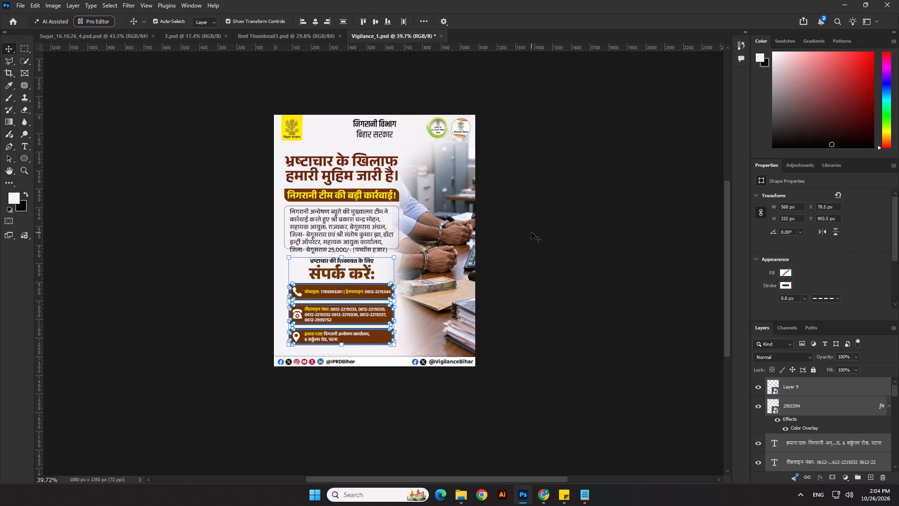
{"action": "left_click", "coordinate": [531, 232], "text": "shift"}
Stretch the Rectangle 8 outline around the notice paragraph downward to a height of about 268 px.
{"action": "scroll", "coordinate": [312, 216], "scroll_direction": "up", "scroll_amount": 4}
{"action": "left_click_drag", "start_coordinate": [228, 215], "coordinate": [275, 227]}
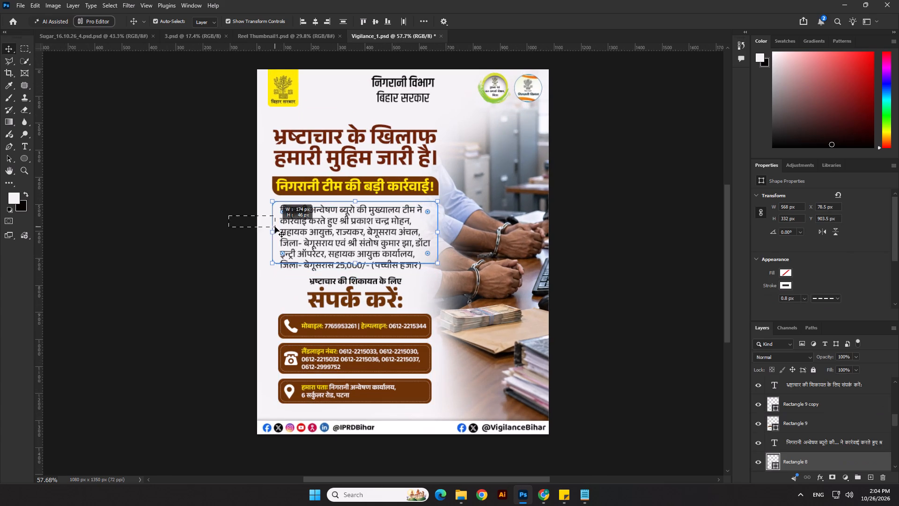
{"action": "left_click_drag", "start_coordinate": [275, 227], "coordinate": [275, 227]}
{"action": "left_click_drag", "start_coordinate": [359, 264], "coordinate": [359, 274]}
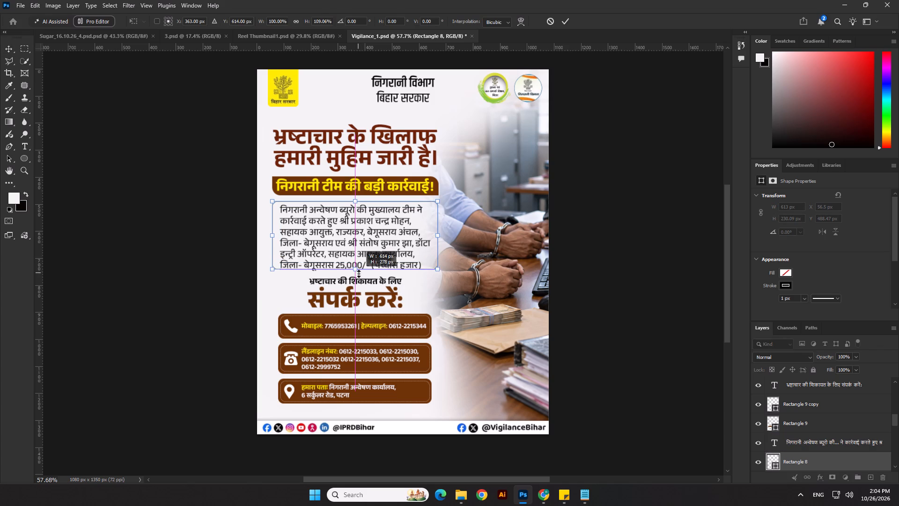
{"action": "left_click_drag", "start_coordinate": [359, 274], "coordinate": [359, 273]}
{"action": "scroll", "coordinate": [359, 270], "scroll_direction": "up", "scroll_amount": 11}
{"action": "left_click_drag", "start_coordinate": [351, 268], "coordinate": [348, 280], "text": "shift"}
{"action": "scroll", "coordinate": [342, 264], "scroll_direction": "down", "scroll_amount": 10}
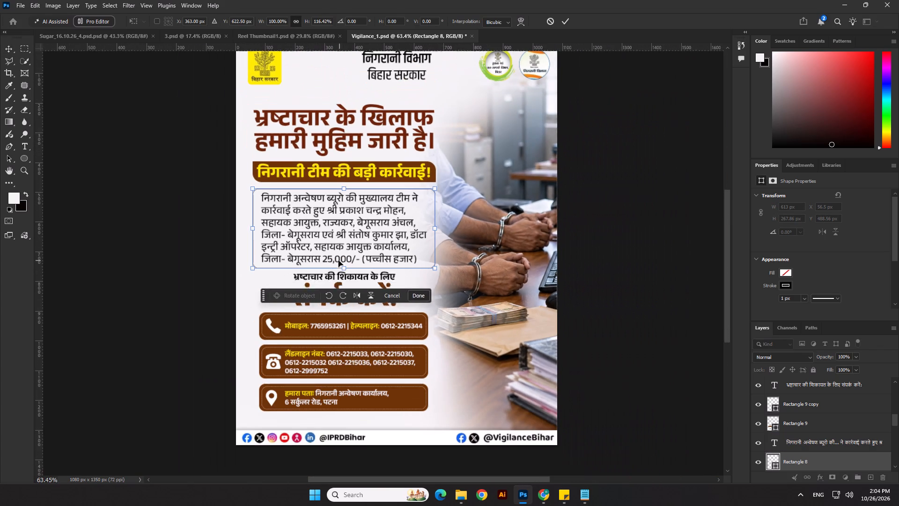
{"action": "key", "text": "Return"}
Nudge the brown subheading bar with its text and the notice box with its paragraph up a few pixels.
{"action": "left_click_drag", "start_coordinate": [190, 167], "coordinate": [208, 182]}
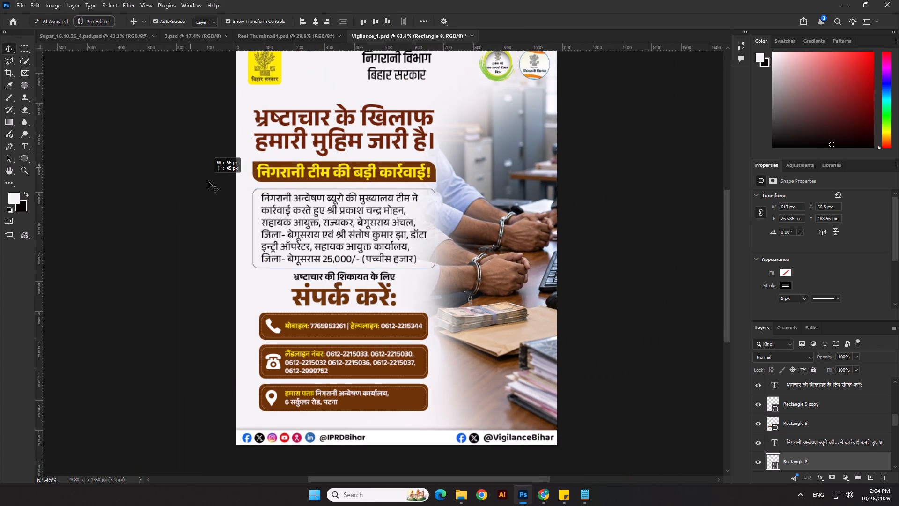
{"action": "left_click_drag", "start_coordinate": [208, 182], "coordinate": [299, 233]}
{"action": "key", "text": "Up"}
{"action": "key", "text": "Up"}
{"action": "key", "text": "Up"}
{"action": "left_click", "coordinate": [200, 227]}
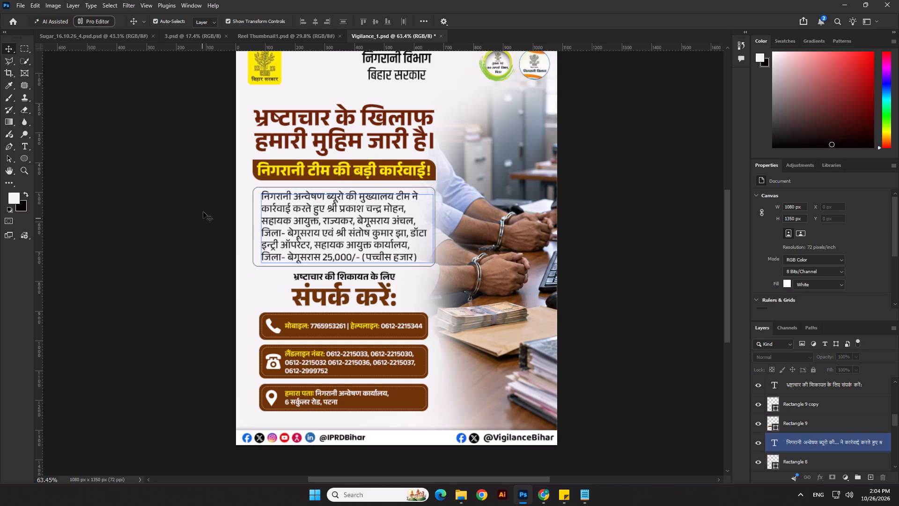
Align the vertical centres of the notice paragraph and its outline to the selection and nudge the pair, placing the outline at Y 479.56 px.
{"action": "left_click_drag", "start_coordinate": [204, 212], "coordinate": [338, 260]}
{"action": "key", "text": "Up"}
{"action": "key", "text": "Up"}
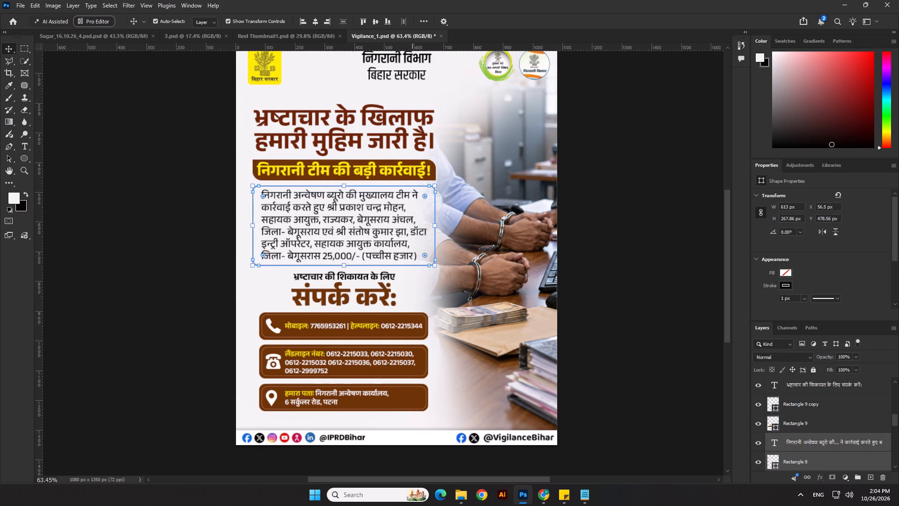
{"action": "left_click", "coordinate": [422, 23]}
{"action": "left_click", "coordinate": [442, 110]}
{"action": "left_click", "coordinate": [442, 118]}
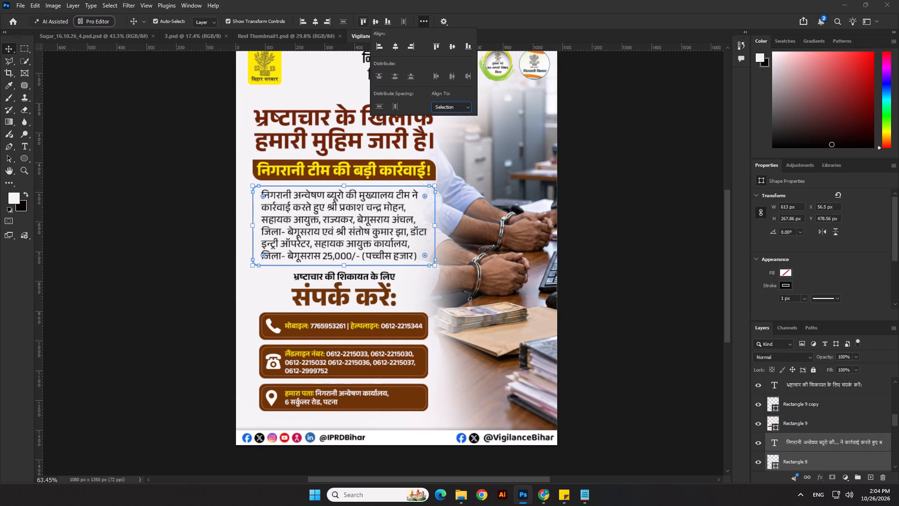
{"action": "left_click", "coordinate": [376, 23]}
{"action": "key", "text": "Down"}
{"action": "key", "text": "Down"}
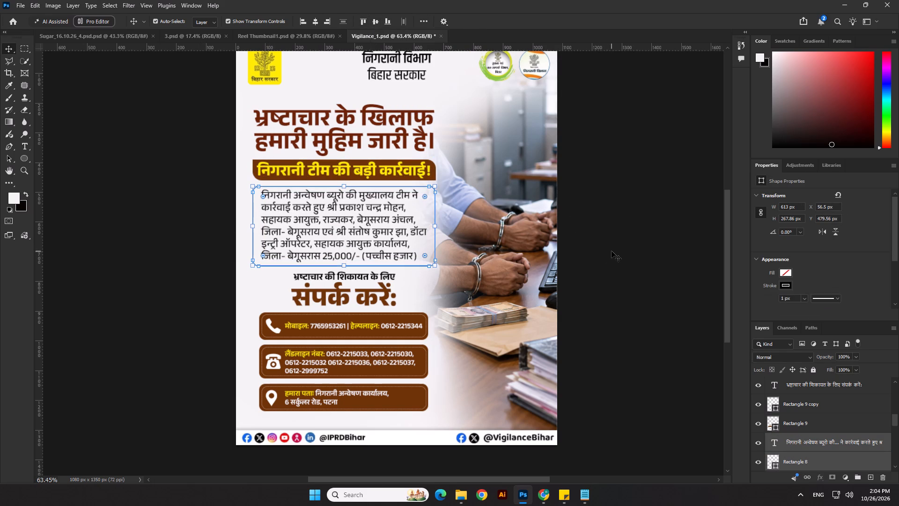
{"action": "left_click", "coordinate": [612, 250]}
Nudge the contact heading and the three contact boxes with their contents up slightly.
{"action": "left_click_drag", "start_coordinate": [222, 275], "coordinate": [355, 389]}
{"action": "key", "text": "Up"}
{"action": "left_click", "coordinate": [594, 300]}
{"action": "scroll", "coordinate": [456, 249], "scroll_direction": "down", "scroll_amount": 3}
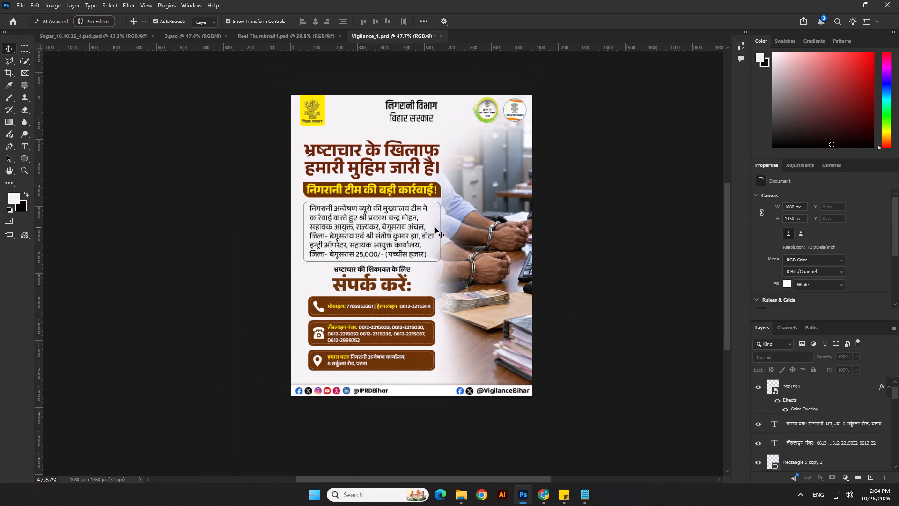
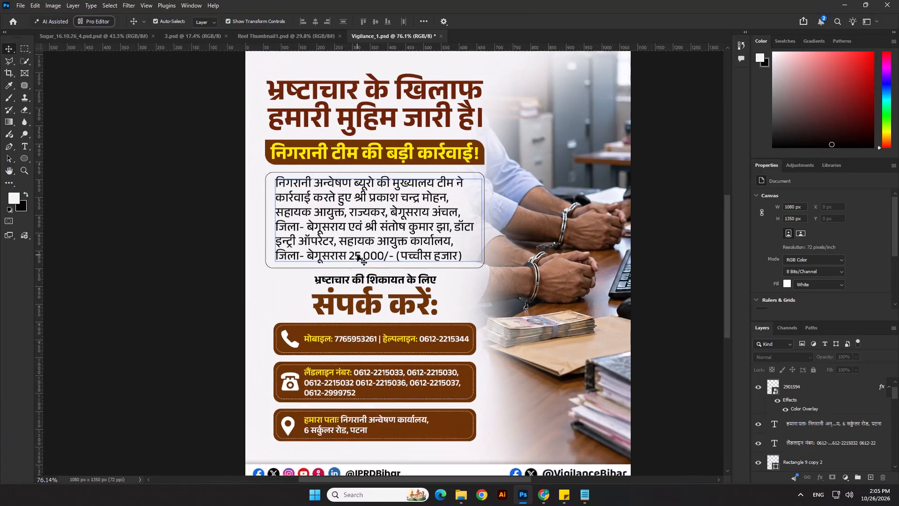
Widen the text frame of the notice paragraph slightly on its left side, keeping the text inside the rounded outline.
{"action": "scroll", "coordinate": [357, 255], "scroll_direction": "up", "scroll_amount": 2}
{"action": "double_click", "coordinate": [370, 238]}
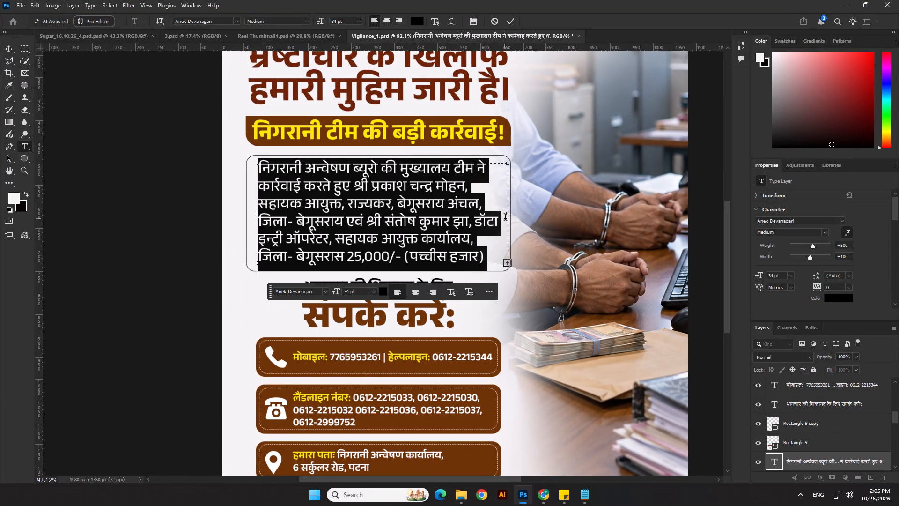
{"action": "left_click_drag", "start_coordinate": [508, 216], "coordinate": [535, 218]}
{"action": "left_click", "coordinate": [508, 212]}
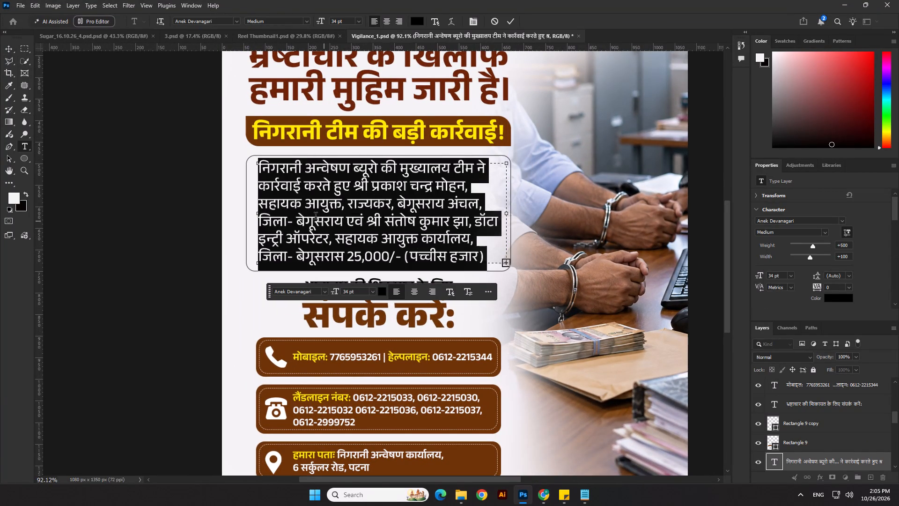
{"action": "left_click_drag", "start_coordinate": [257, 214], "coordinate": [252, 214]}
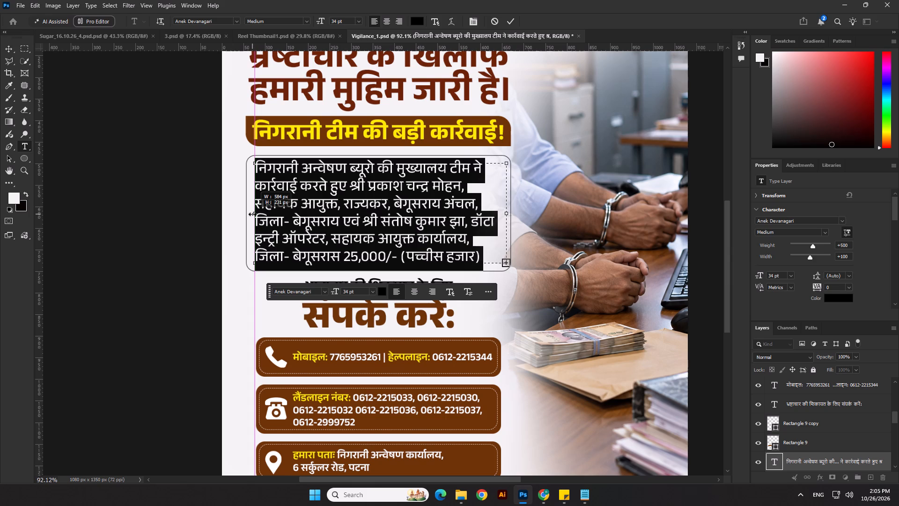
{"action": "left_click_drag", "start_coordinate": [252, 214], "coordinate": [247, 213]}
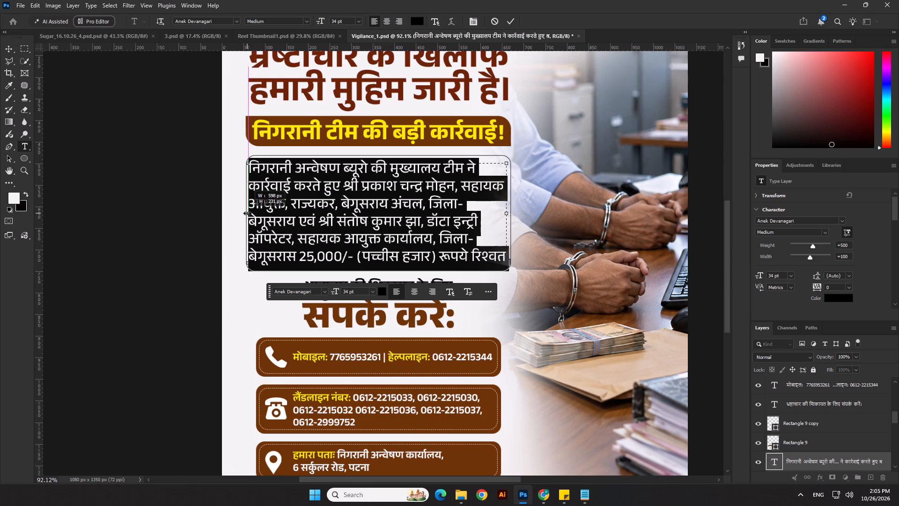
{"action": "left_click_drag", "start_coordinate": [247, 213], "coordinate": [251, 213]}
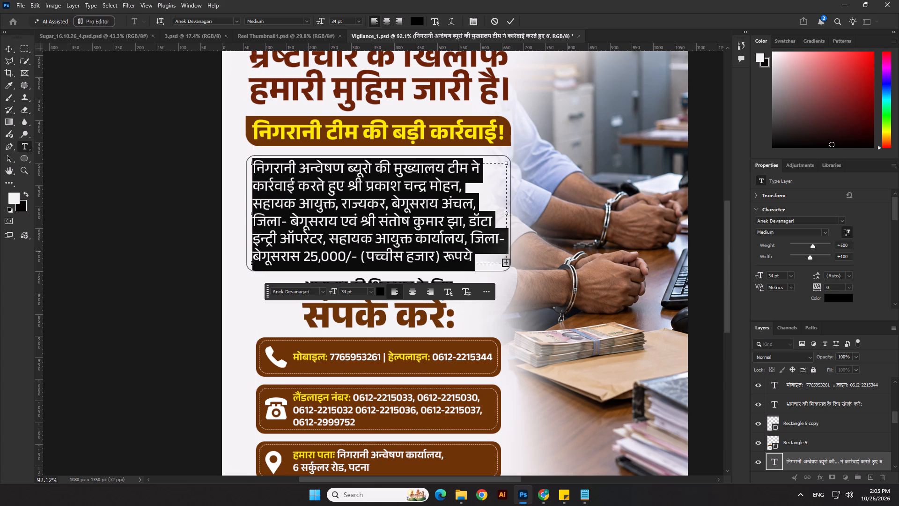
Set the notice paragraph's font size to 33 pt and extend its text frame downward to fit the closing line.
{"action": "left_click", "coordinate": [773, 277]}
{"action": "key", "text": "3"}
{"action": "key", "text": "Return"}
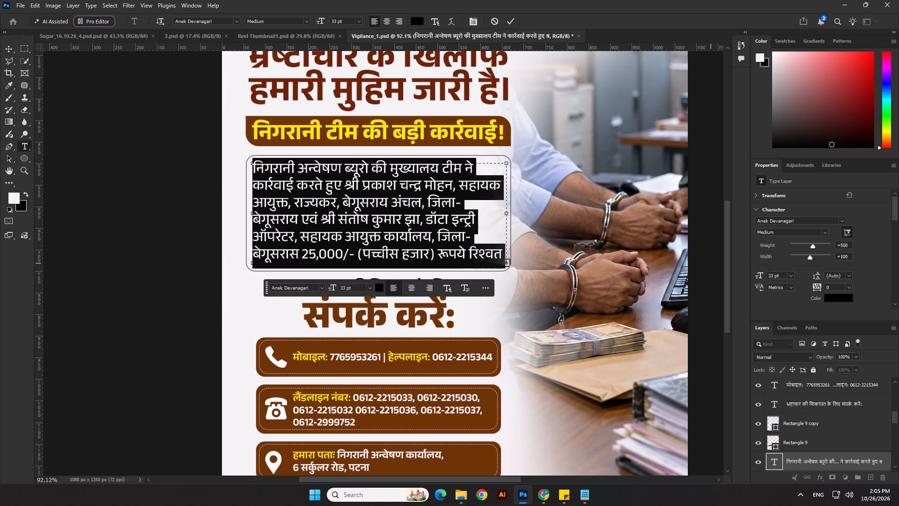
{"action": "left_click_drag", "start_coordinate": [367, 263], "coordinate": [368, 264]}
{"action": "left_click_drag", "start_coordinate": [368, 264], "coordinate": [365, 284]}
{"action": "left_click_drag", "start_coordinate": [368, 268], "coordinate": [365, 279]}
{"action": "left_click", "coordinate": [516, 19]}
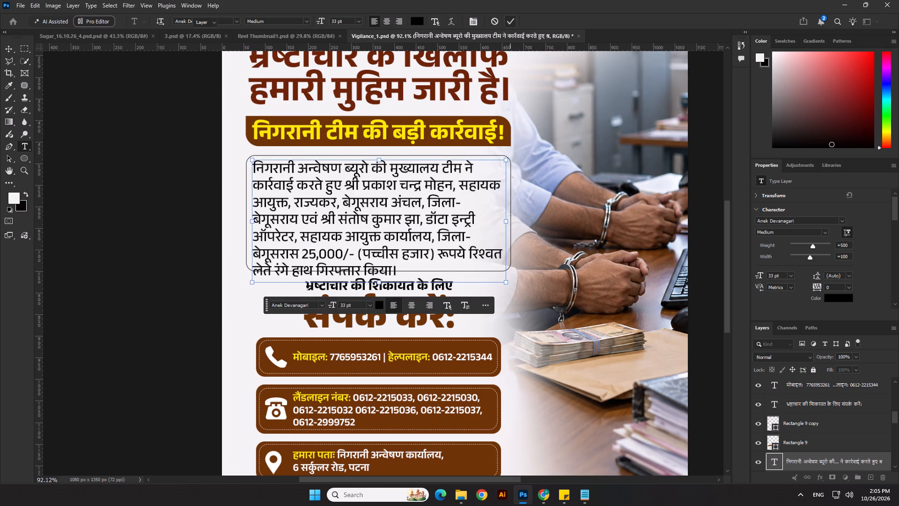
Move the contact heading and the three contact boxes with their contents down by about 40 px to make room for the paragraph.
{"action": "scroll", "coordinate": [449, 60], "scroll_direction": "down", "scroll_amount": 4}
{"action": "left_click", "coordinate": [234, 241]}
{"action": "left_click_drag", "start_coordinate": [269, 230], "coordinate": [398, 355]}
{"action": "key", "text": "shift+Down"}
{"action": "key", "text": "shift+Down"}
{"action": "key", "text": "shift+Down"}
{"action": "key", "text": "shift+Down"}
{"action": "left_click", "coordinate": [247, 251]}
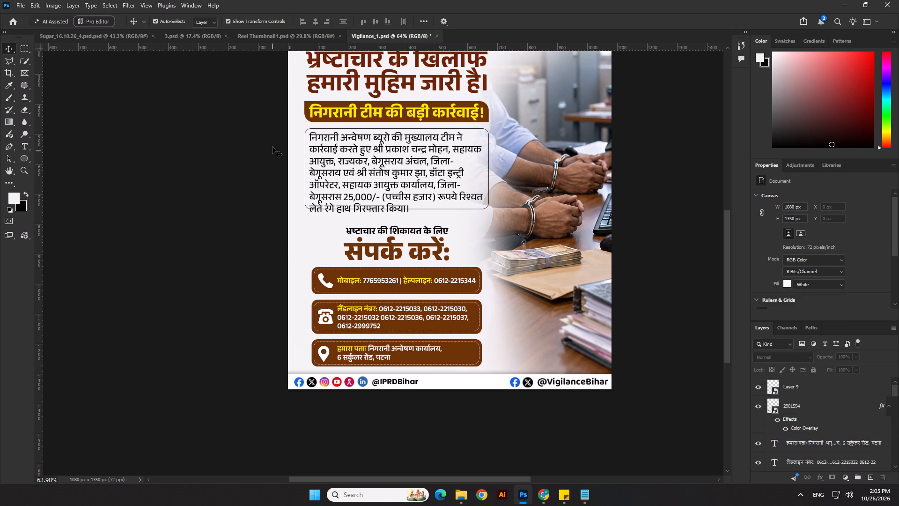
Stretch the Rectangle 8 outline downward around the whole notice paragraph to a height of about 298 px.
{"action": "left_click_drag", "start_coordinate": [273, 146], "coordinate": [306, 154]}
{"action": "left_click_drag", "start_coordinate": [395, 210], "coordinate": [395, 212]}
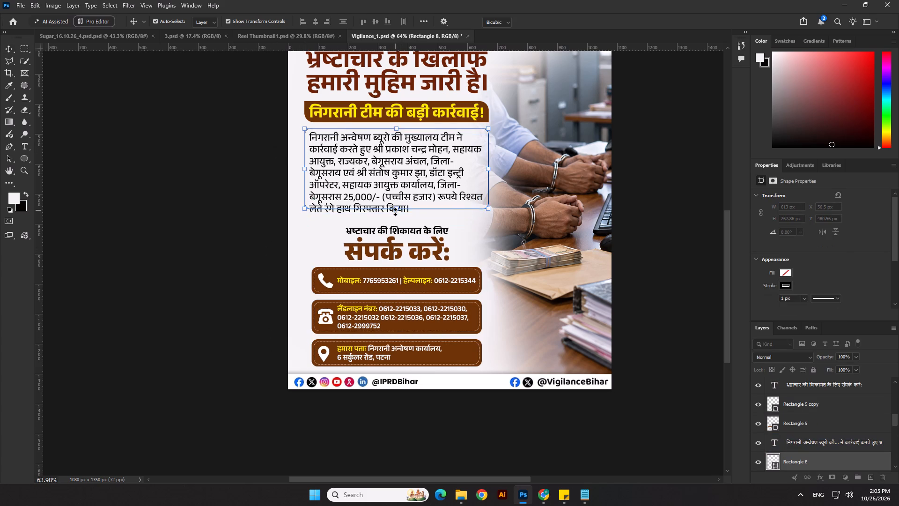
{"action": "left_click_drag", "start_coordinate": [395, 212], "coordinate": [398, 219]}
{"action": "key", "text": "Return"}
Align the horizontal and vertical centres of the notice paragraph and its outline, and nudge the pair up a few pixels.
{"action": "left_click", "coordinate": [405, 185], "text": "shift"}
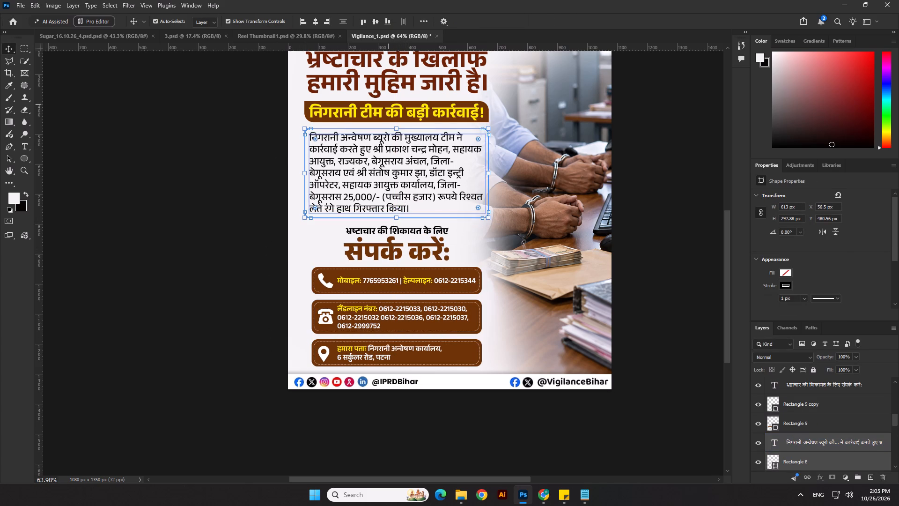
{"action": "left_click", "coordinate": [315, 17]}
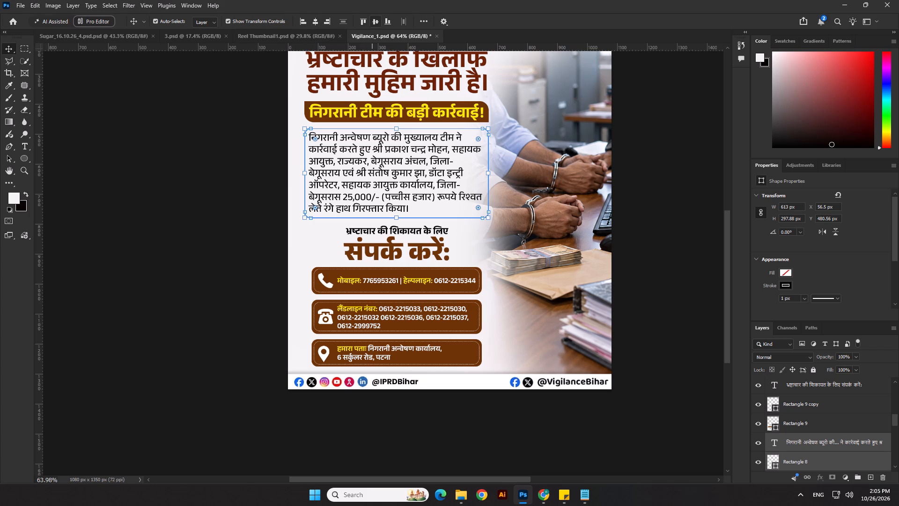
{"action": "left_click", "coordinate": [373, 20]}
{"action": "key", "text": "Up"}
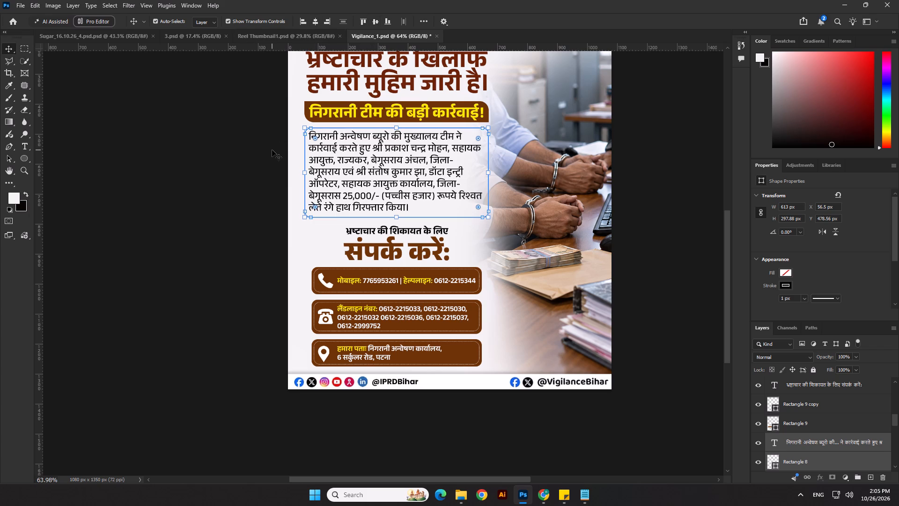
{"action": "key", "text": "Up"}
{"action": "key", "text": "Up"}
Move the contact heading and the three contact boxes with their contents up by about 17 px, closer to the notice outline.
{"action": "left_click", "coordinate": [264, 160]}
{"action": "left_click_drag", "start_coordinate": [265, 222], "coordinate": [455, 361]}
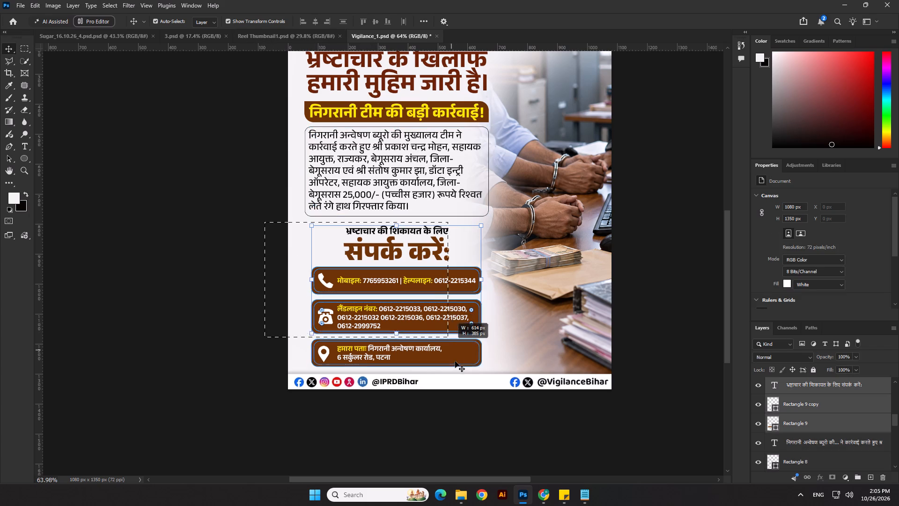
{"action": "left_click_drag", "start_coordinate": [455, 361], "coordinate": [455, 362]}
{"action": "key", "text": "shift+Up"}
{"action": "key", "text": "shift+Up"}
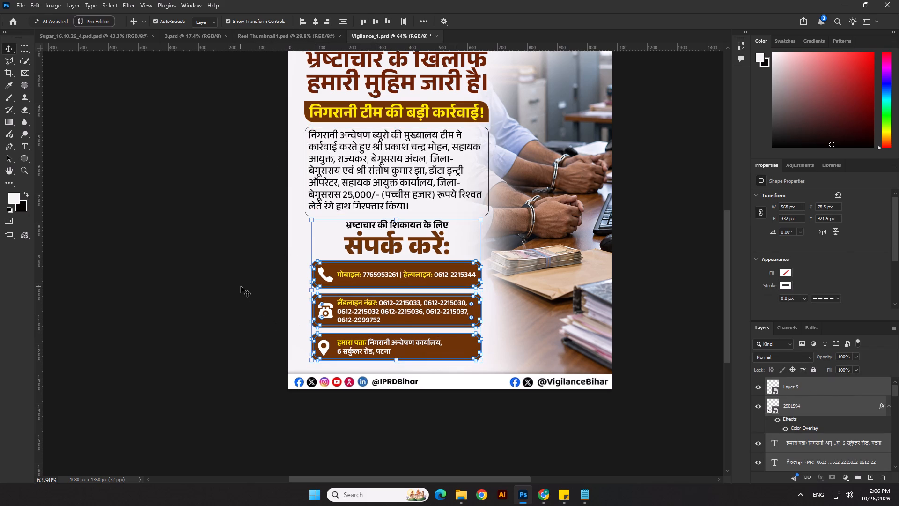
{"action": "key", "text": "Down"}
{"action": "key", "text": "Down"}
{"action": "key", "text": "Down"}
{"action": "left_click", "coordinate": [241, 286]}
Set the words "25,000/- (पच्चीस हजार) रूपये रिश्वत लेते" in the notice paragraph to Bold, keeping the text colour black.
{"action": "scroll", "coordinate": [241, 286], "scroll_direction": "down", "scroll_amount": 5}
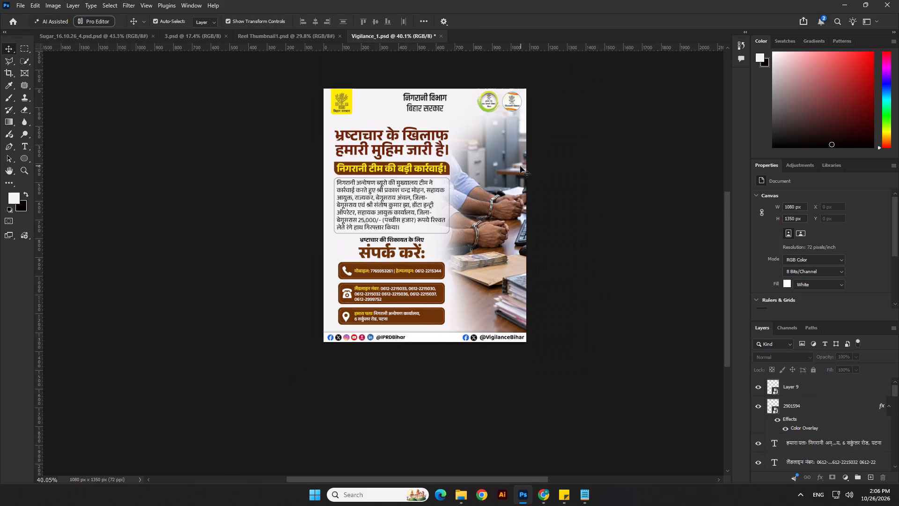
{"action": "scroll", "coordinate": [403, 199], "scroll_direction": "up", "scroll_amount": 5}
{"action": "double_click", "coordinate": [399, 203]}
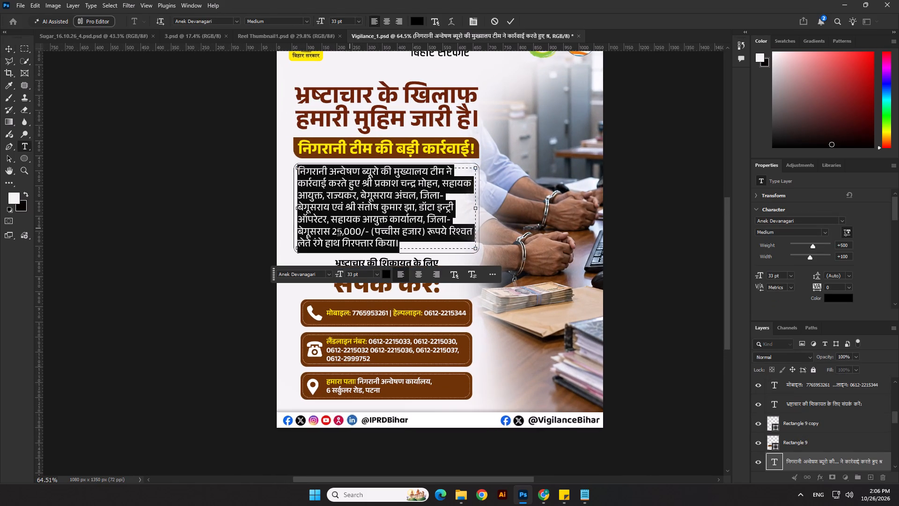
{"action": "left_click_drag", "start_coordinate": [332, 232], "coordinate": [310, 244]}
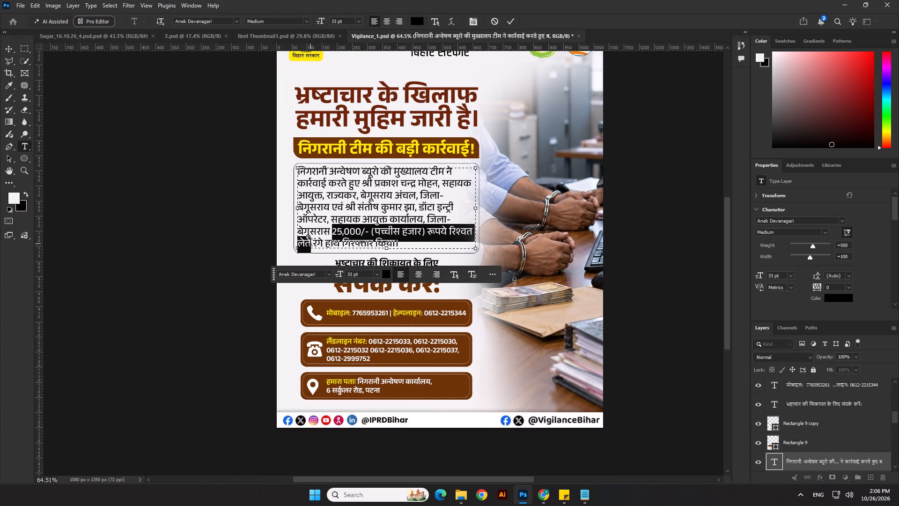
{"action": "left_click", "coordinate": [824, 235]}
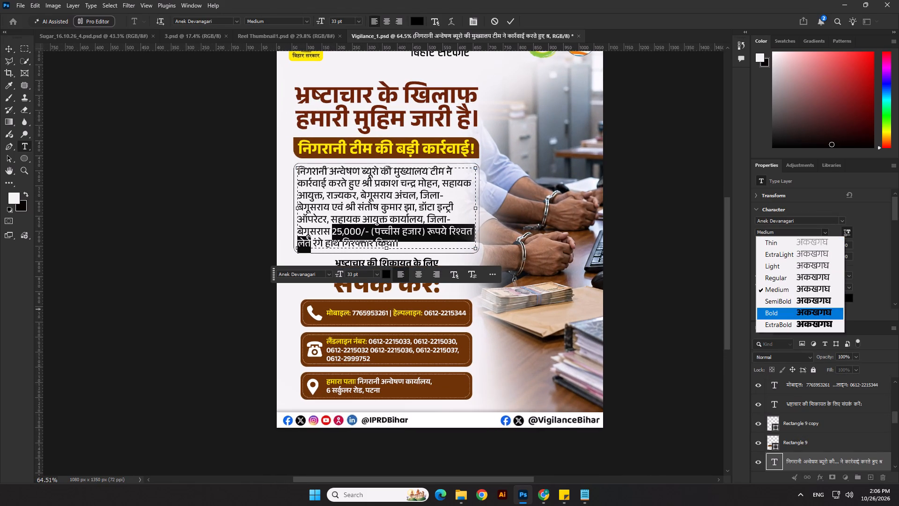
{"action": "left_click", "coordinate": [787, 309]}
{"action": "left_click", "coordinate": [832, 299]}
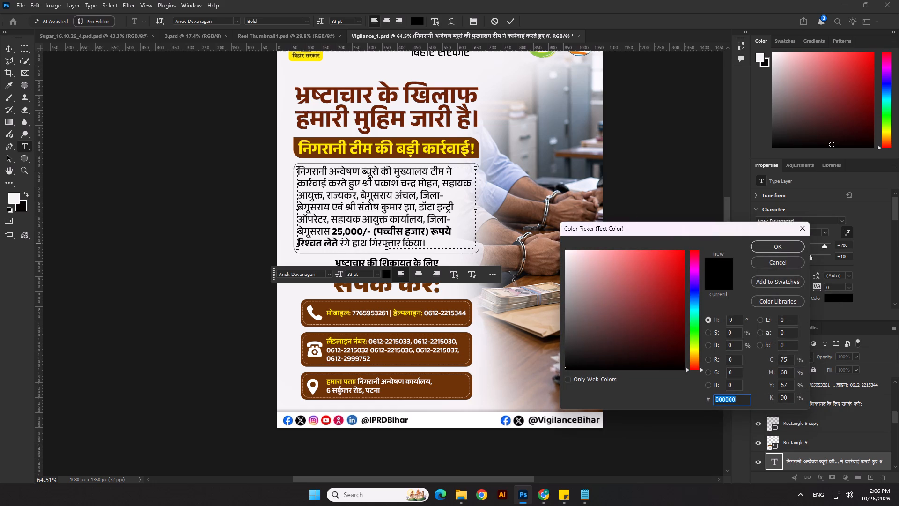
{"action": "left_click", "coordinate": [759, 249]}
{"action": "scroll", "coordinate": [218, 148], "scroll_direction": "down", "scroll_amount": 4}
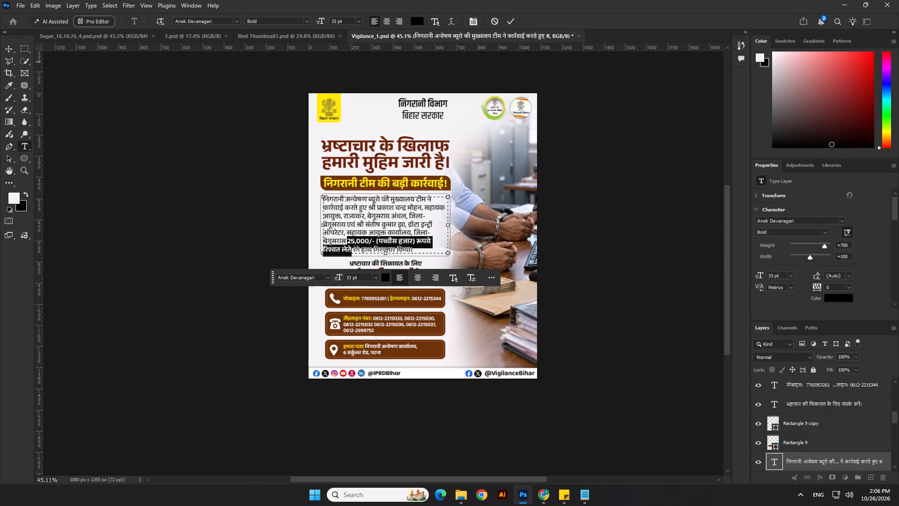
{"action": "left_click", "coordinate": [9, 50]}
{"action": "left_click", "coordinate": [153, 157]}
Recolour the headline's first line "भ्रष्टाचार के खिलाफ" dark blue #1c397b, basing the hue on a sample from the blue shirt.
{"action": "scroll", "coordinate": [388, 165], "scroll_direction": "up", "scroll_amount": 4}
{"action": "left_click", "coordinate": [413, 139]}
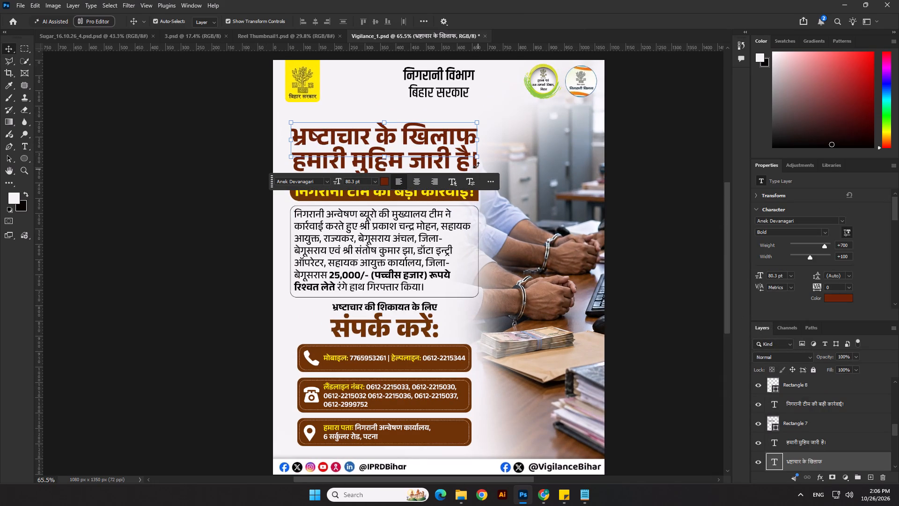
{"action": "left_click", "coordinate": [834, 298]}
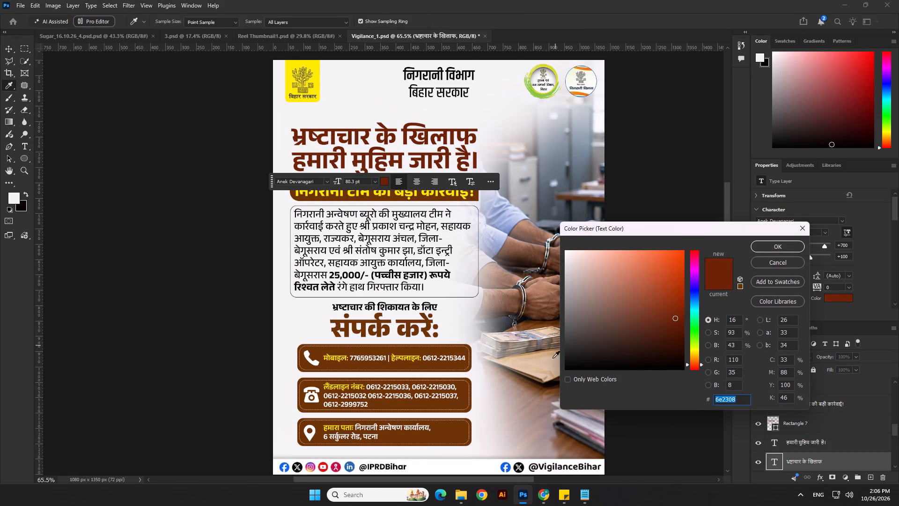
{"action": "left_click", "coordinate": [582, 94]}
{"action": "left_click", "coordinate": [681, 294]}
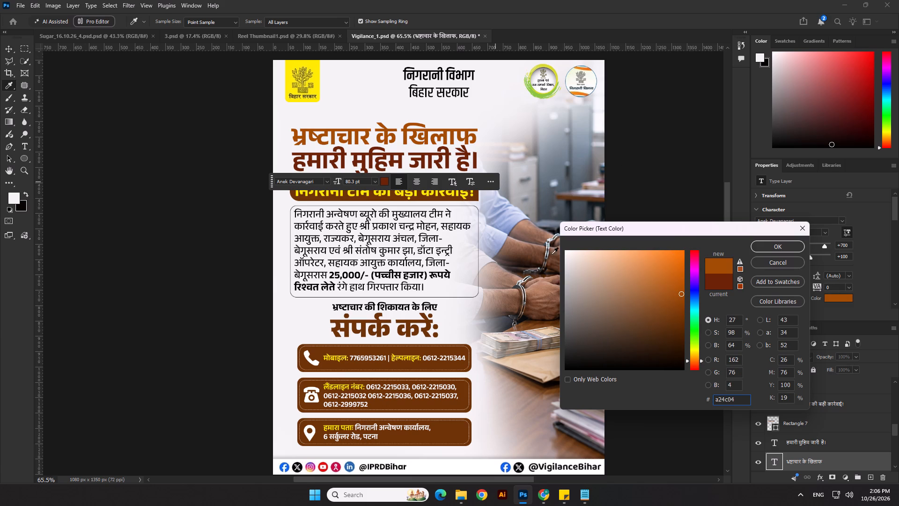
{"action": "left_click", "coordinate": [497, 242]}
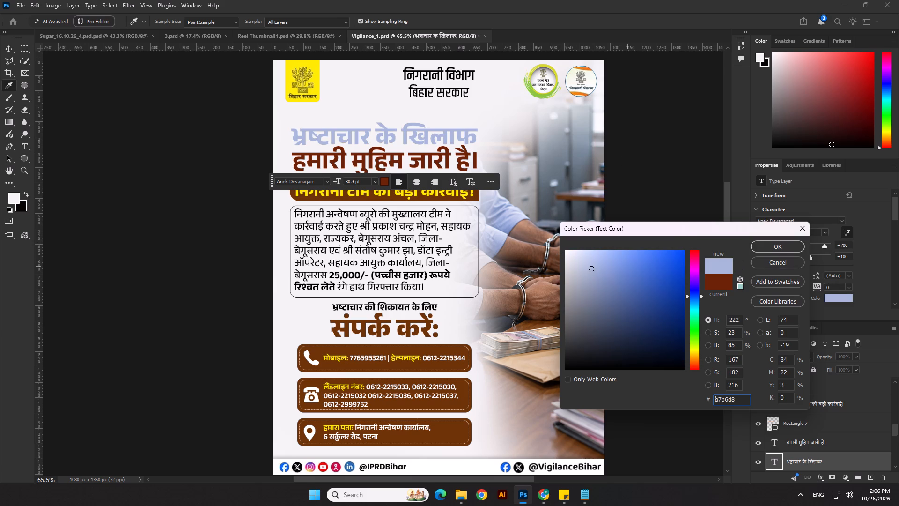
{"action": "left_click", "coordinate": [671, 299]}
{"action": "left_click", "coordinate": [655, 287]}
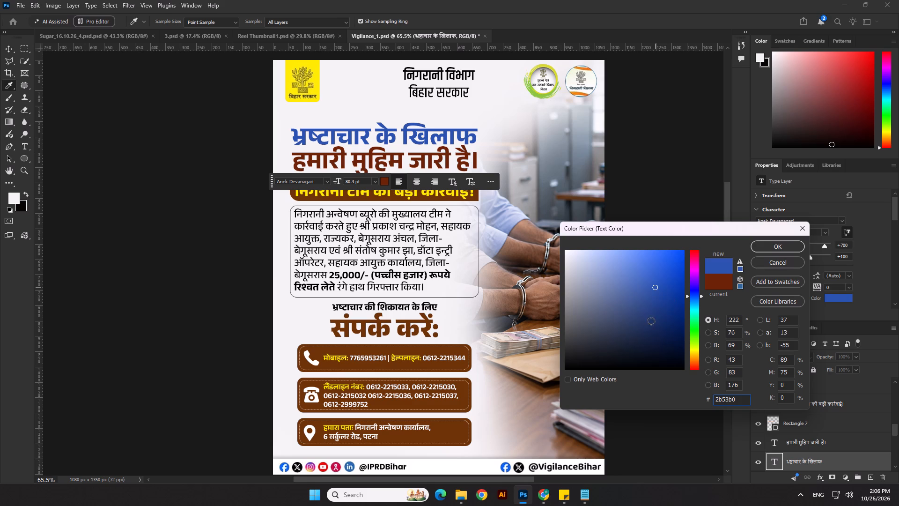
{"action": "left_click", "coordinate": [629, 322]}
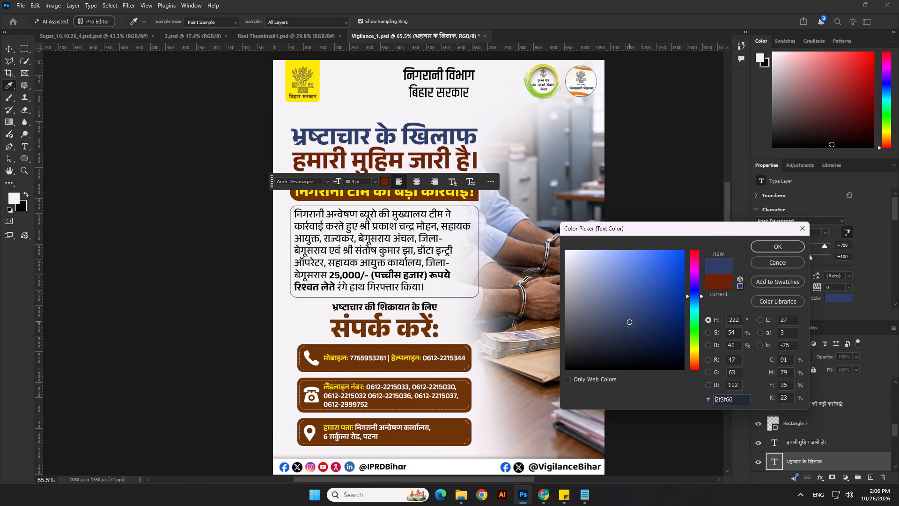
{"action": "left_click", "coordinate": [649, 312]}
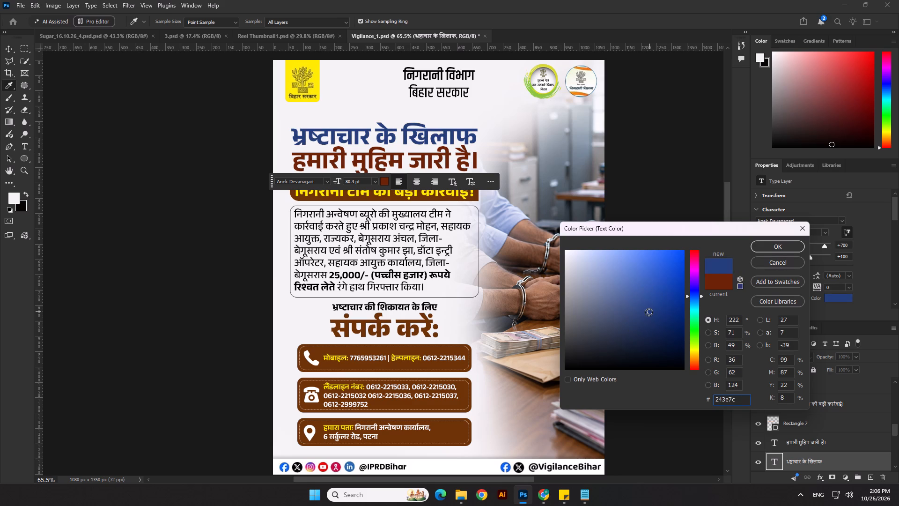
{"action": "left_click", "coordinate": [656, 312]}
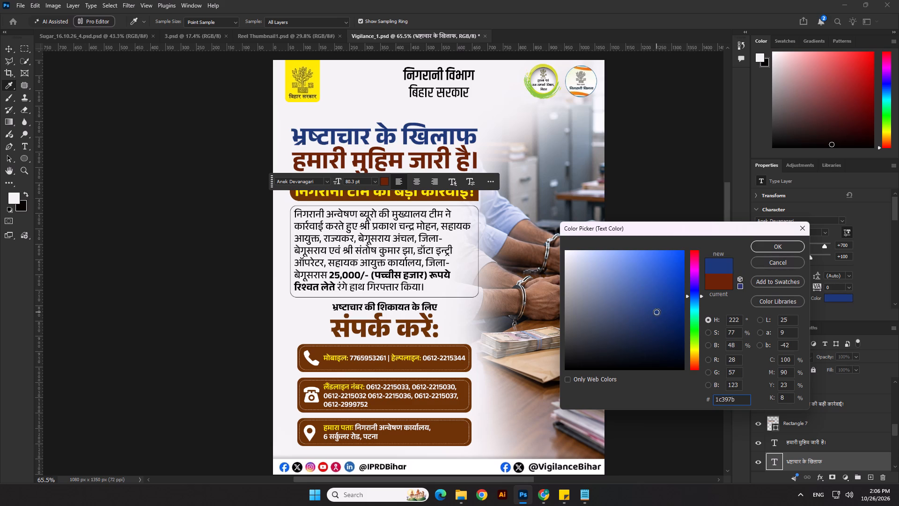
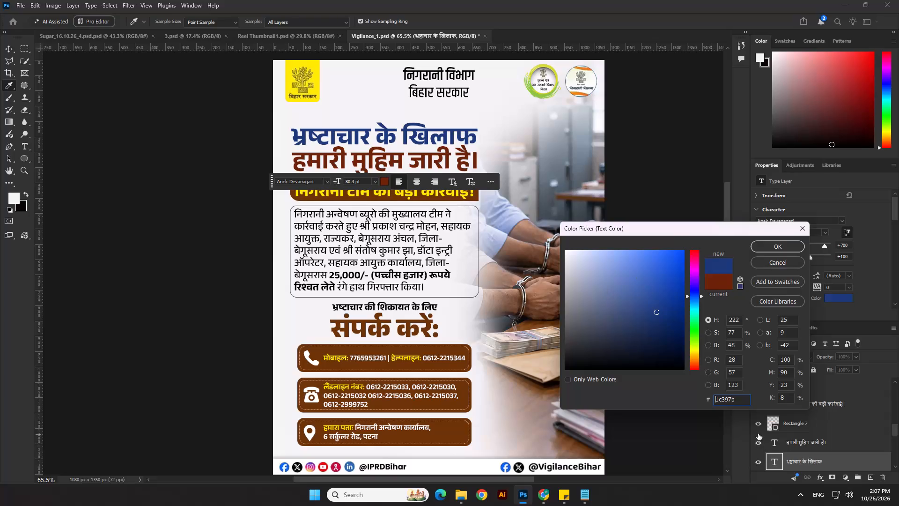
Copy the first headline line's colour code #1c397b and apply it to the second line "हमारी मुहिम जारी है।".
{"action": "left_click", "coordinate": [744, 398], "text": "ctrl"}
{"action": "key", "text": "ctrl+a"}
{"action": "key", "text": "ctrl+c"}
{"action": "key", "text": "ctrl+c"}
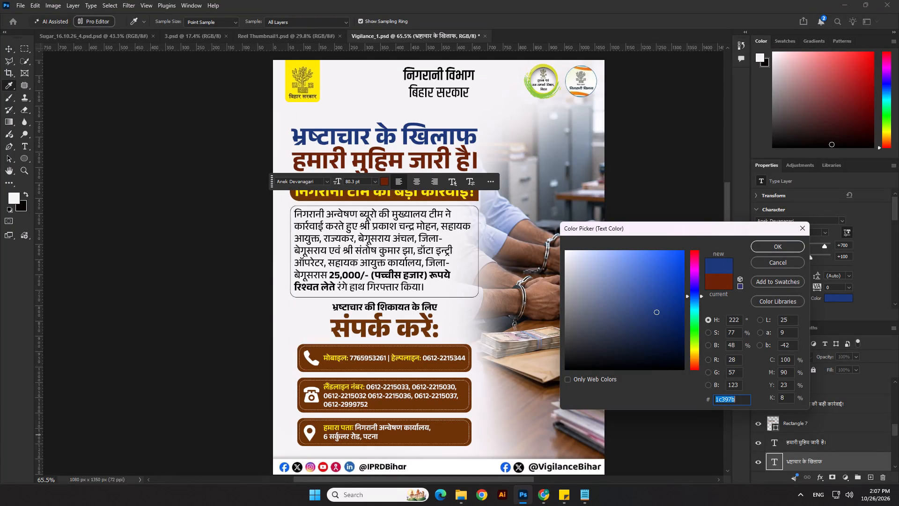
{"action": "left_click", "coordinate": [771, 250]}
{"action": "left_click", "coordinate": [167, 285]}
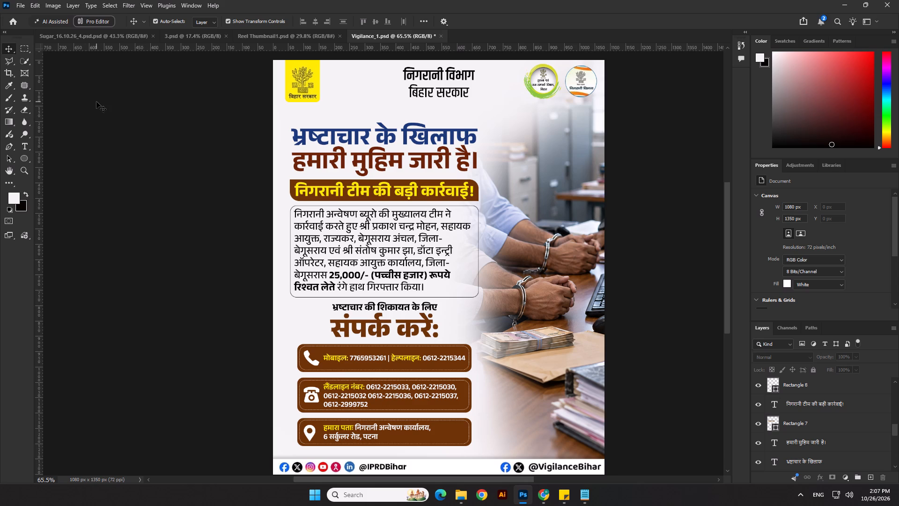
{"action": "left_click", "coordinate": [404, 164]}
{"action": "left_click", "coordinate": [833, 301]}
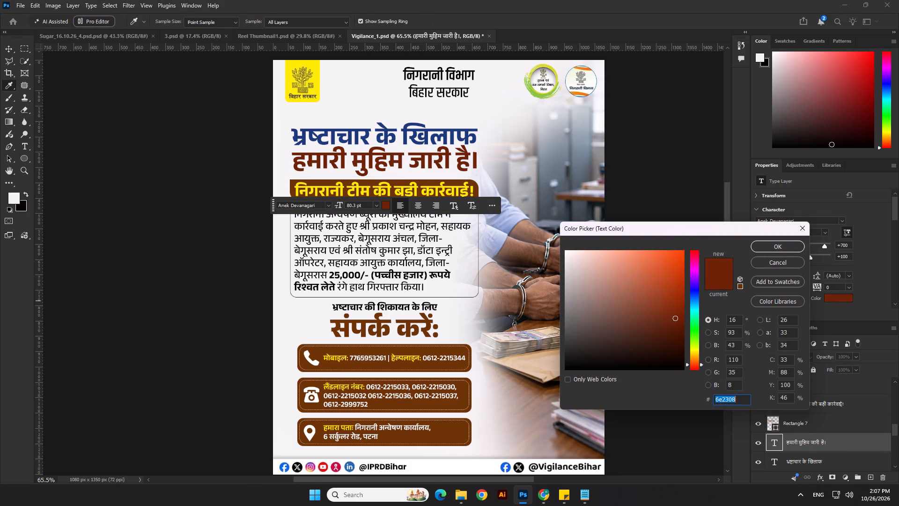
{"action": "key", "text": "ctrl+v"}
{"action": "left_click", "coordinate": [768, 244]}
{"action": "left_click", "coordinate": [180, 246]}
Fill the banner rectangle behind "निगरानी टीम की बड़ी कार्रवाई!" with the recently used dark blue.
{"action": "scroll", "coordinate": [243, 214], "scroll_direction": "up", "scroll_amount": 2}
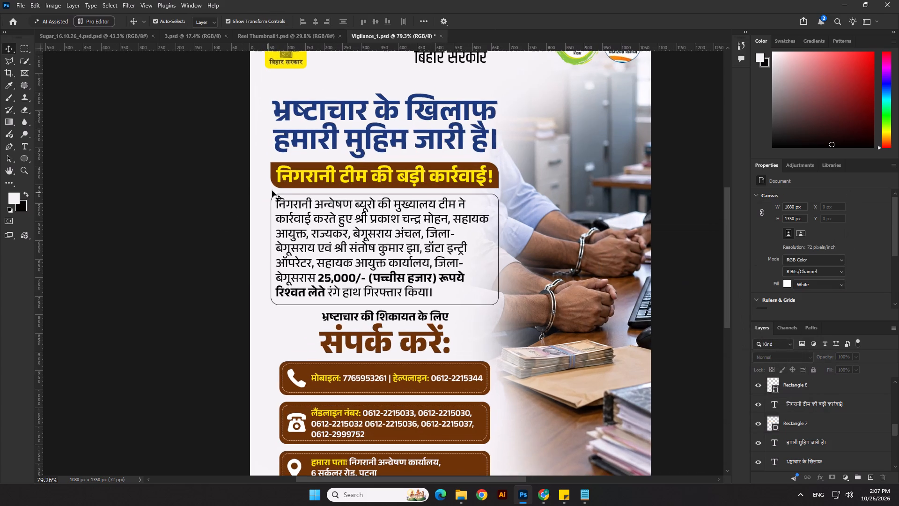
{"action": "left_click", "coordinate": [273, 172]}
{"action": "left_click", "coordinate": [782, 273]}
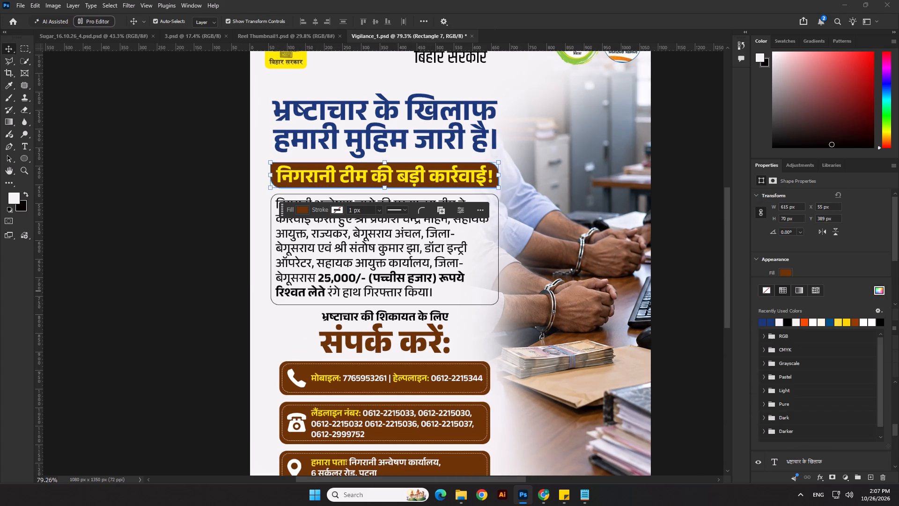
{"action": "left_click", "coordinate": [763, 322]}
{"action": "left_click", "coordinate": [241, 298]}
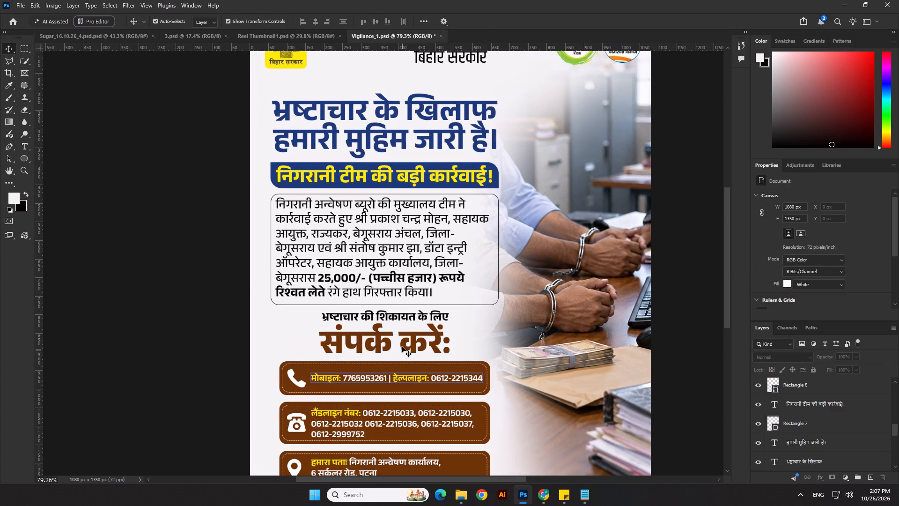
Recolour the words "संपर्क करें:" in the contact heading dark blue #1c397b, keeping the line above them black.
{"action": "double_click", "coordinate": [402, 346]}
{"action": "left_click_drag", "start_coordinate": [452, 342], "coordinate": [258, 354]}
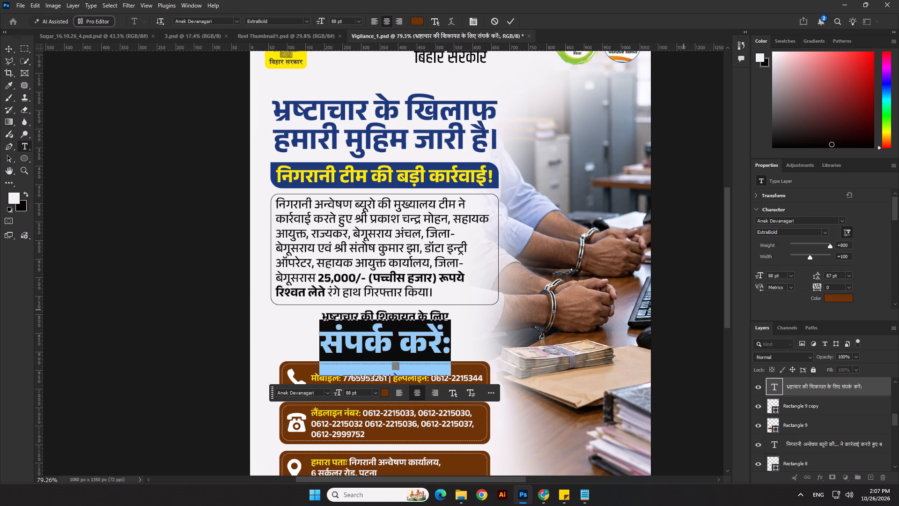
{"action": "left_click", "coordinate": [840, 298]}
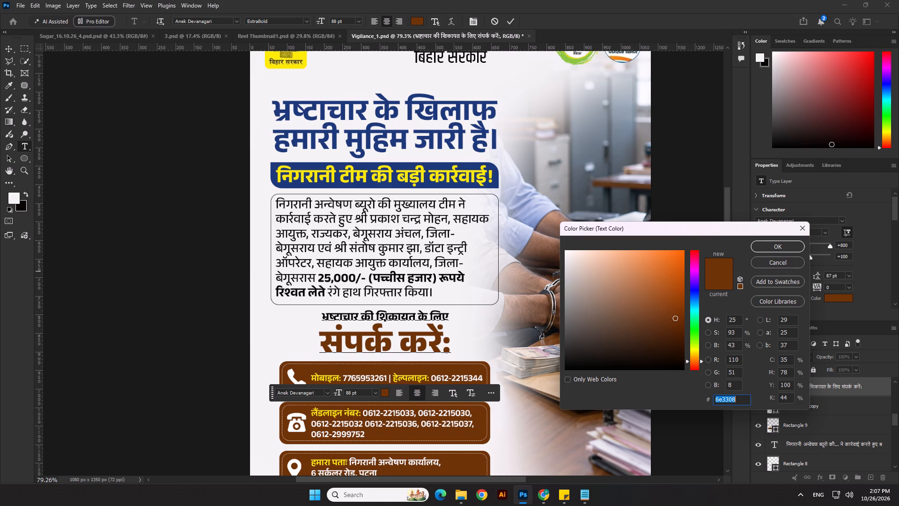
{"action": "key", "text": "ctrl+v"}
{"action": "left_click", "coordinate": [769, 247]}
{"action": "scroll", "coordinate": [265, 347], "scroll_direction": "down", "scroll_amount": 1}
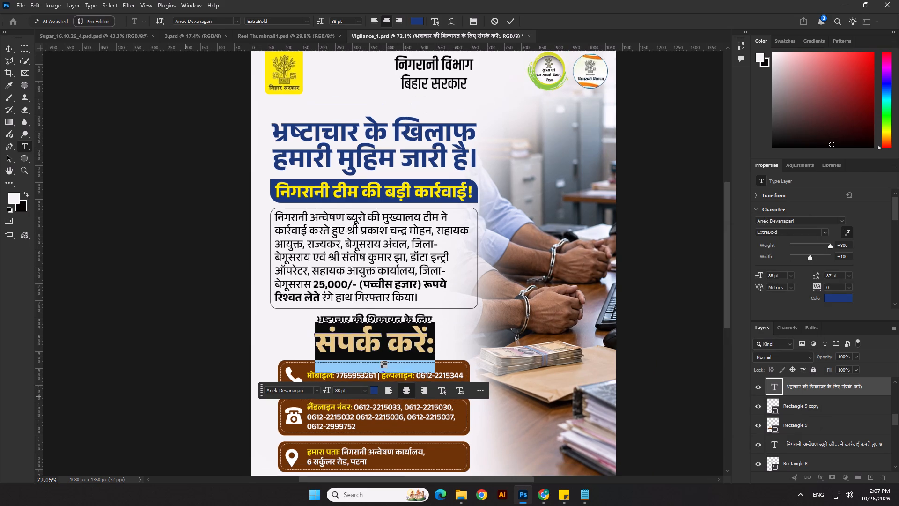
{"action": "left_click", "coordinate": [186, 396]}
Fill the three brown contact boxes together with the recently used dark blue.
{"action": "scroll", "coordinate": [411, 414], "scroll_direction": "up", "scroll_amount": 4}
{"action": "left_click", "coordinate": [490, 364]}
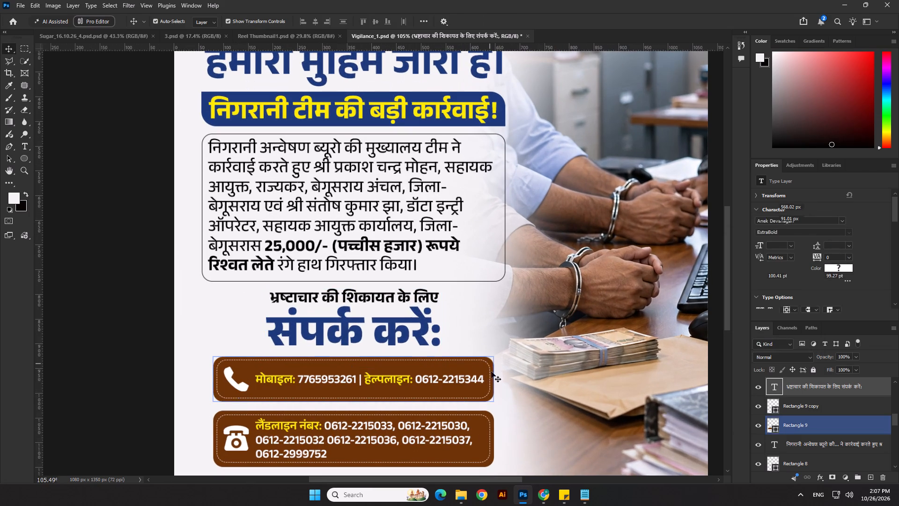
{"action": "left_click", "coordinate": [493, 428], "text": "shift"}
{"action": "scroll", "coordinate": [507, 295], "scroll_direction": "down", "scroll_amount": 5}
{"action": "scroll", "coordinate": [506, 420], "scroll_direction": "up", "scroll_amount": 3}
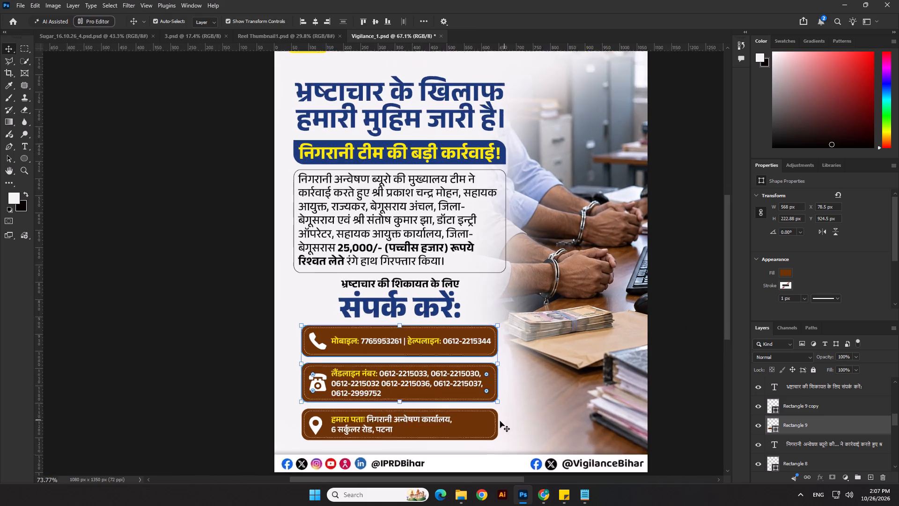
{"action": "left_click", "coordinate": [496, 425], "text": "shift"}
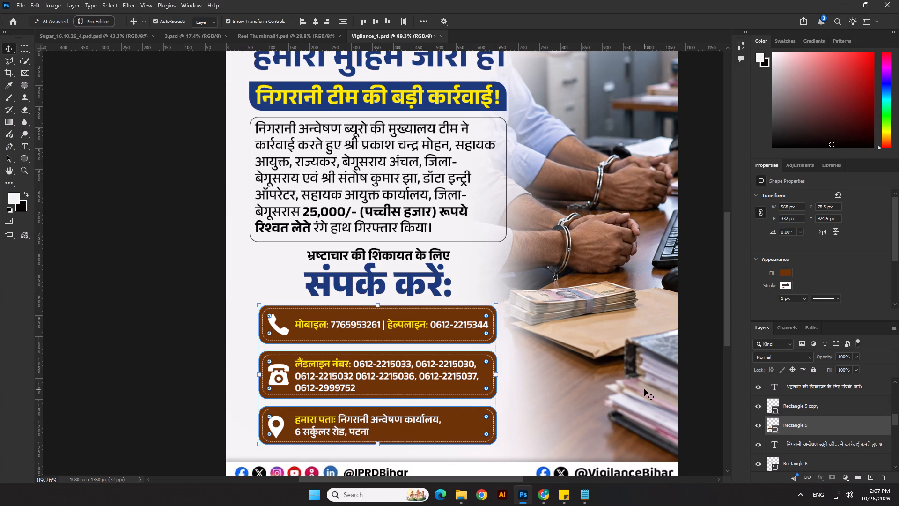
{"action": "left_click", "coordinate": [784, 277]}
{"action": "left_click", "coordinate": [764, 324]}
{"action": "scroll", "coordinate": [266, 305], "scroll_direction": "down", "scroll_amount": 6}
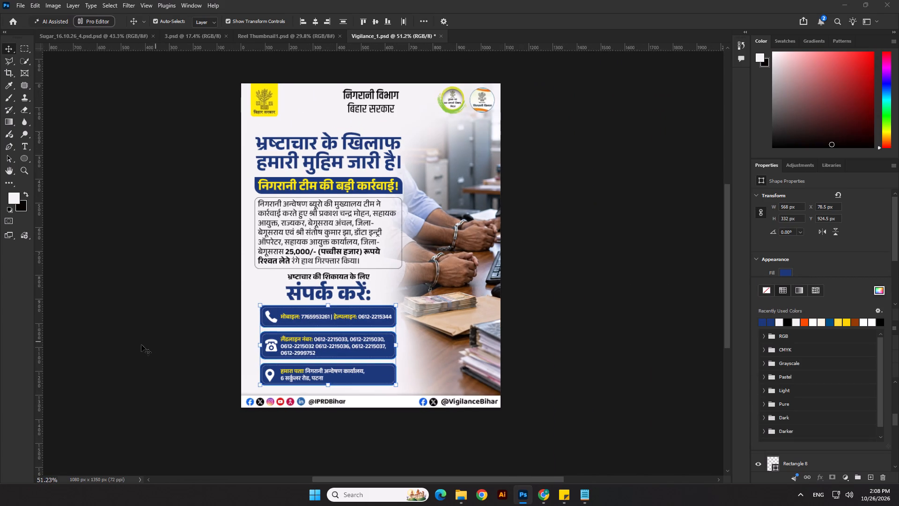
{"action": "left_click", "coordinate": [141, 345]}
{"action": "left_click", "coordinate": [582, 160]}
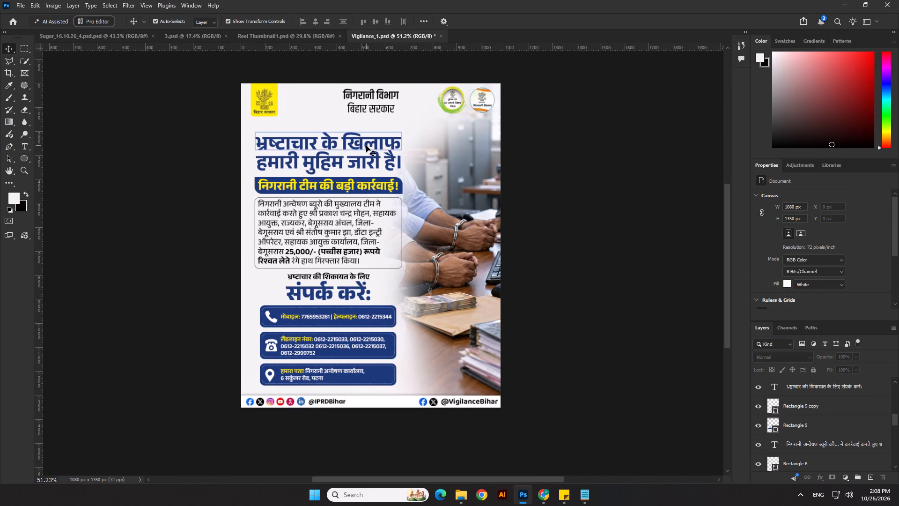
{"action": "left_click", "coordinate": [112, 260]}
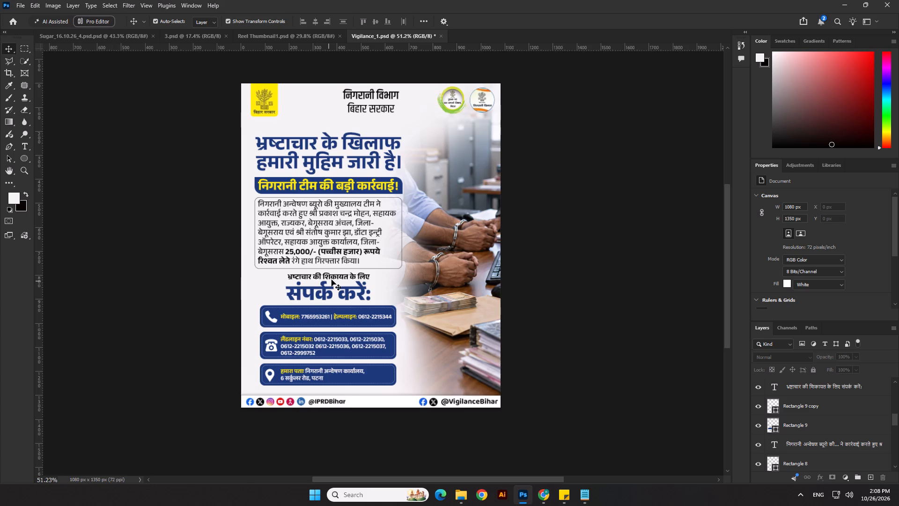
Recolour the bold words "25,000/- (पच्चीस हजार) रूपये रिश्वत लेते" in the notice dark blue #1c397b, and save the poster.
{"action": "scroll", "coordinate": [314, 269], "scroll_direction": "up", "scroll_amount": 6}
{"action": "double_click", "coordinate": [263, 233]}
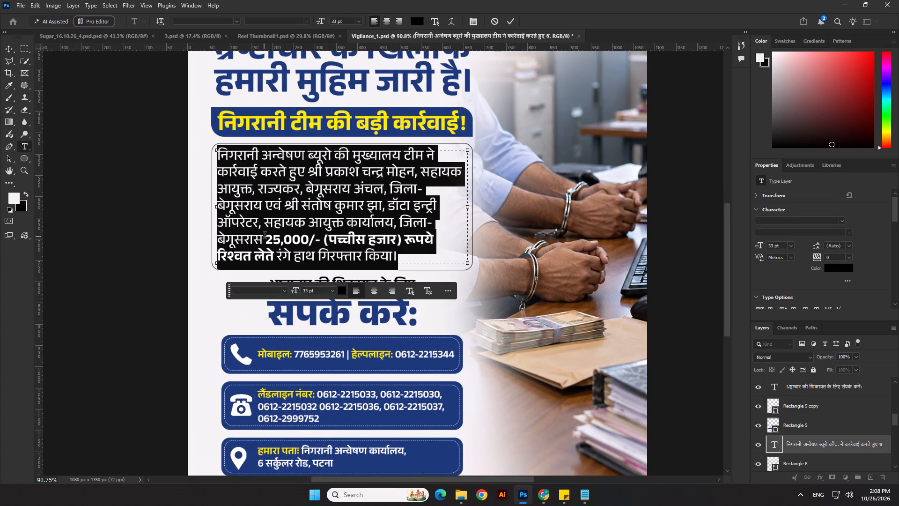
{"action": "left_click_drag", "start_coordinate": [266, 238], "coordinate": [273, 257]}
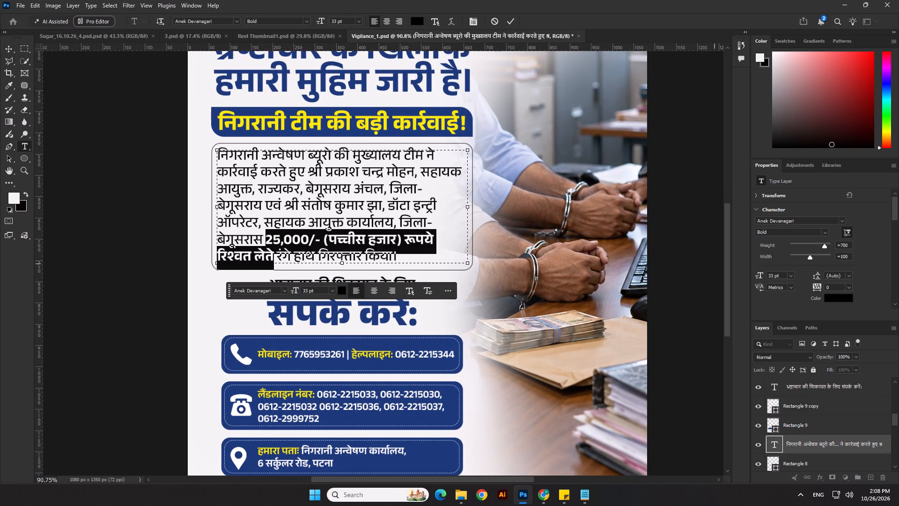
{"action": "left_click", "coordinate": [839, 299]}
{"action": "key", "text": "ctrl+v"}
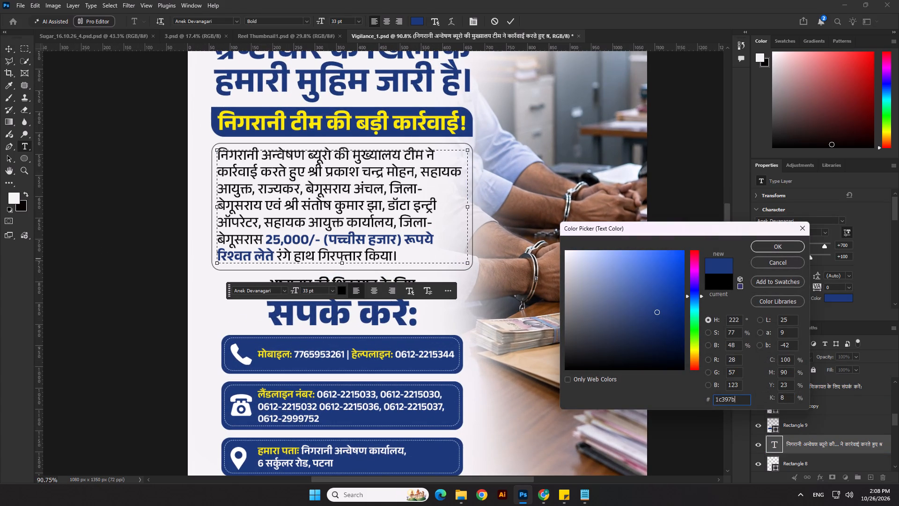
{"action": "left_click", "coordinate": [796, 248]}
{"action": "left_click", "coordinate": [510, 25]}
{"action": "left_click", "coordinate": [104, 183]}
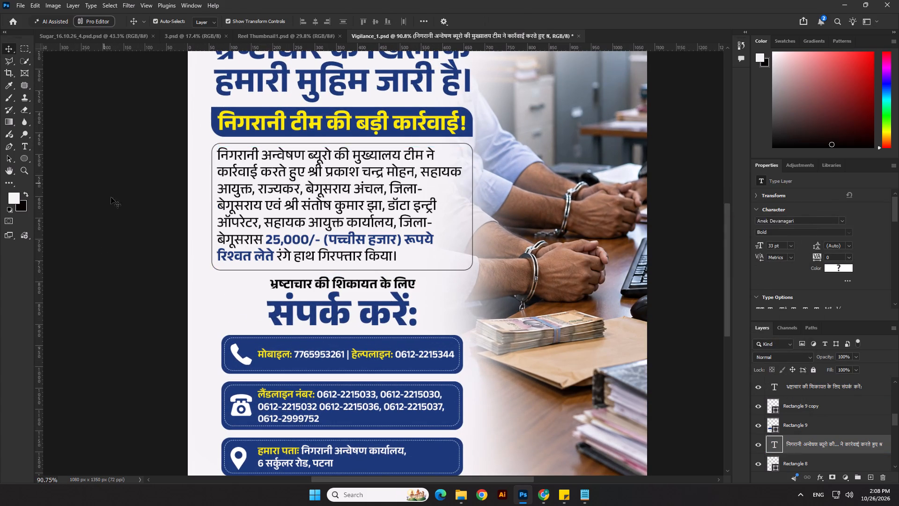
{"action": "scroll", "coordinate": [243, 287], "scroll_direction": "down", "scroll_amount": 6}
{"action": "key", "text": "ctrl+s"}
Move the headline, banner, notice, contact heading and contact boxes up together by 20 px, and save the poster.
{"action": "scroll", "coordinate": [272, 176], "scroll_direction": "up", "scroll_amount": 1}
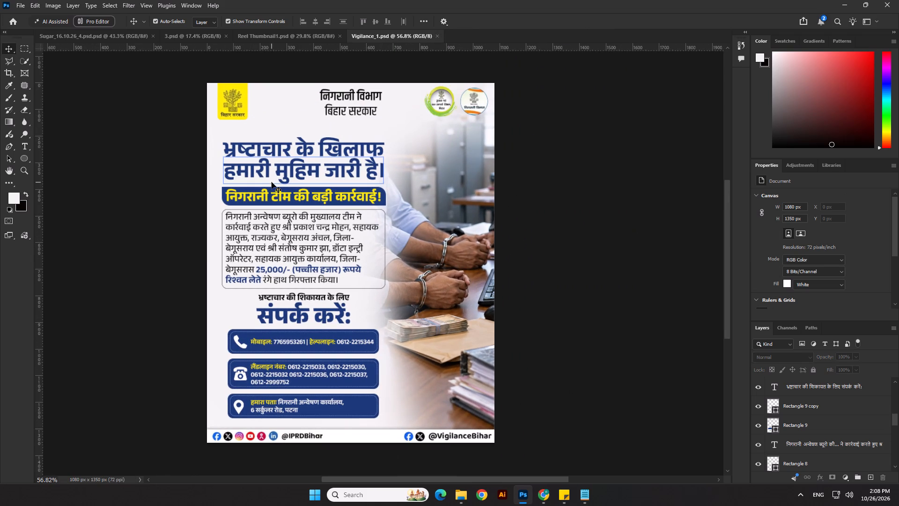
{"action": "left_click_drag", "start_coordinate": [178, 151], "coordinate": [318, 406]}
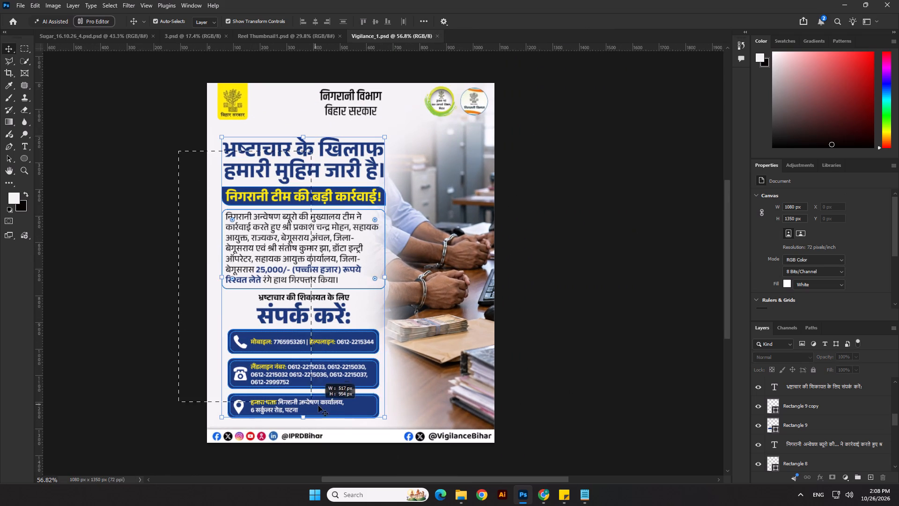
{"action": "left_click_drag", "start_coordinate": [318, 406], "coordinate": [324, 410]}
{"action": "key", "text": "shift+Up"}
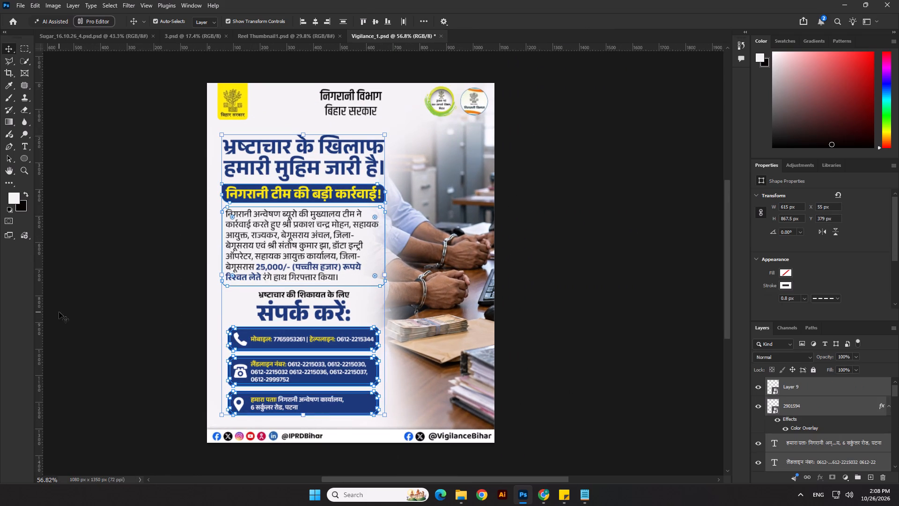
{"action": "key", "text": "shift+Up"}
{"action": "left_click", "coordinate": [107, 278]}
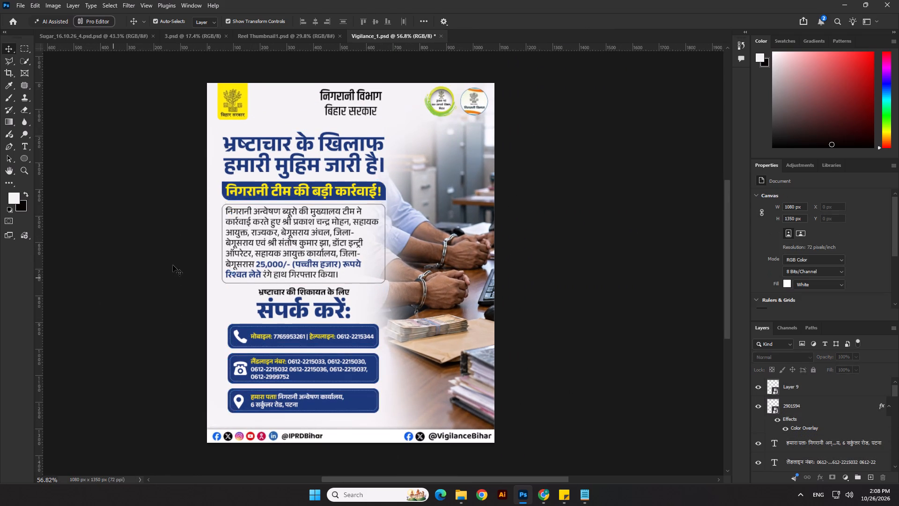
{"action": "scroll", "coordinate": [451, 205], "scroll_direction": "down", "scroll_amount": 2}
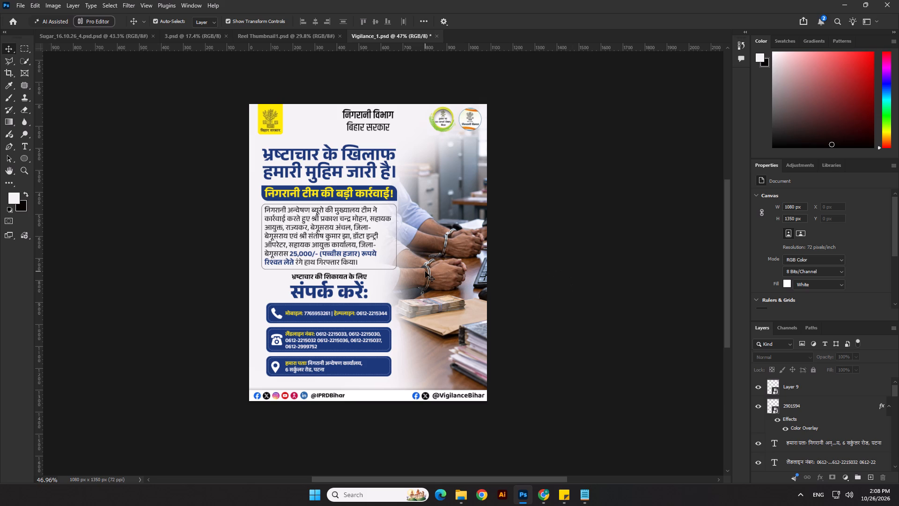
{"action": "key", "text": "ctrl+s"}
Check the poster's wording against the source notice in Notepad, placing its window beside the artwork, and return to Photoshop.
{"action": "scroll", "coordinate": [418, 273], "scroll_direction": "up", "scroll_amount": 4}
{"action": "scroll", "coordinate": [354, 235], "scroll_direction": "down", "scroll_amount": 6}
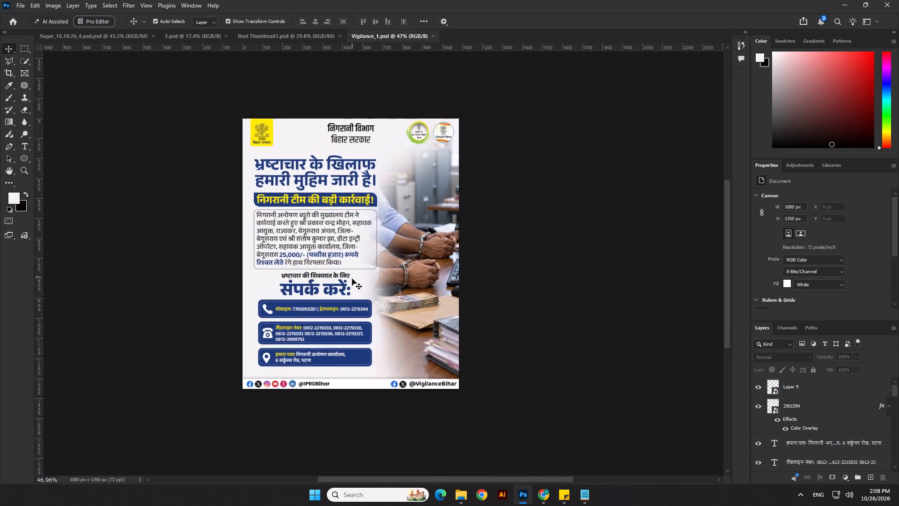
{"action": "scroll", "coordinate": [352, 279], "scroll_direction": "down", "scroll_amount": 2}
{"action": "scroll", "coordinate": [371, 116], "scroll_direction": "up", "scroll_amount": 6}
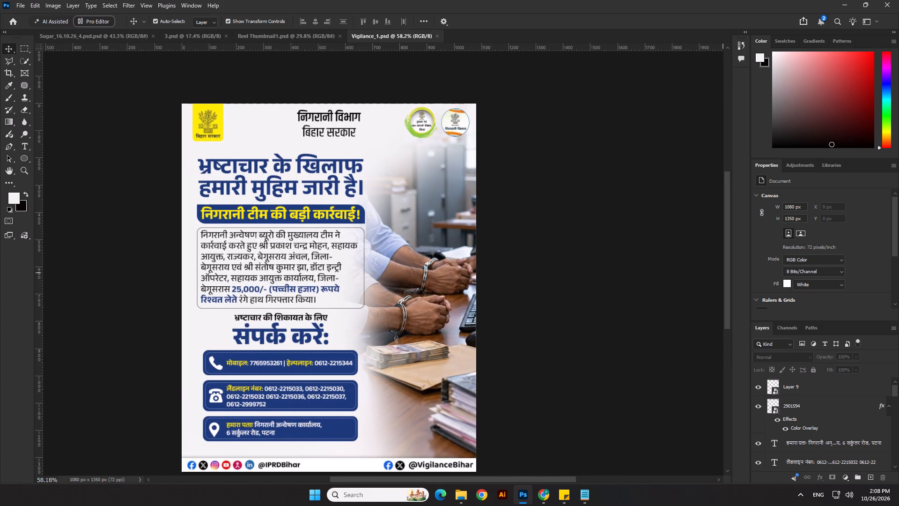
{"action": "scroll", "coordinate": [552, 396], "scroll_direction": "up", "scroll_amount": 1}
{"action": "left_click", "coordinate": [590, 496]}
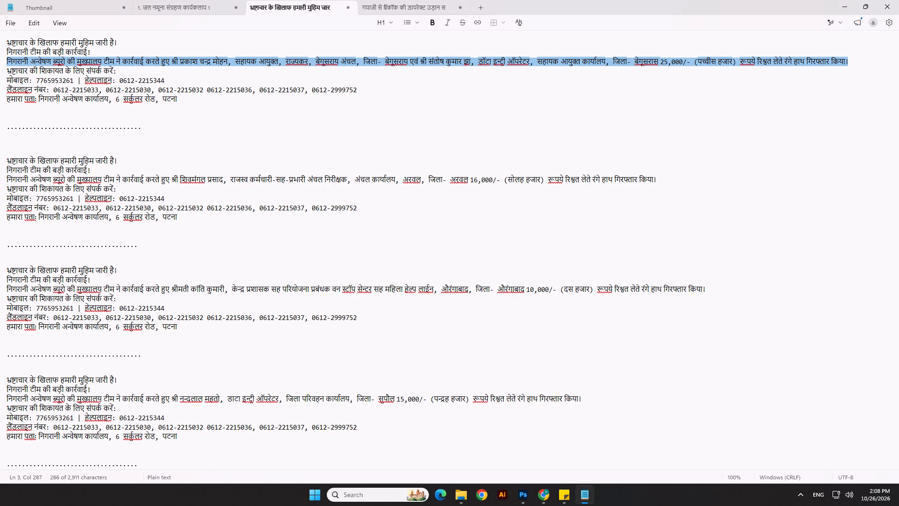
{"action": "left_click_drag", "start_coordinate": [612, 5], "coordinate": [654, 79]}
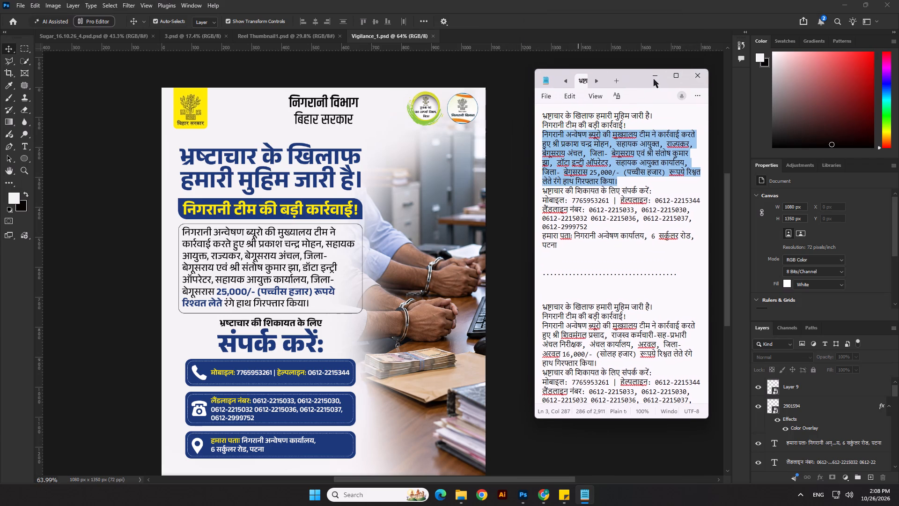
{"action": "left_click_drag", "start_coordinate": [654, 79], "coordinate": [645, 106]}
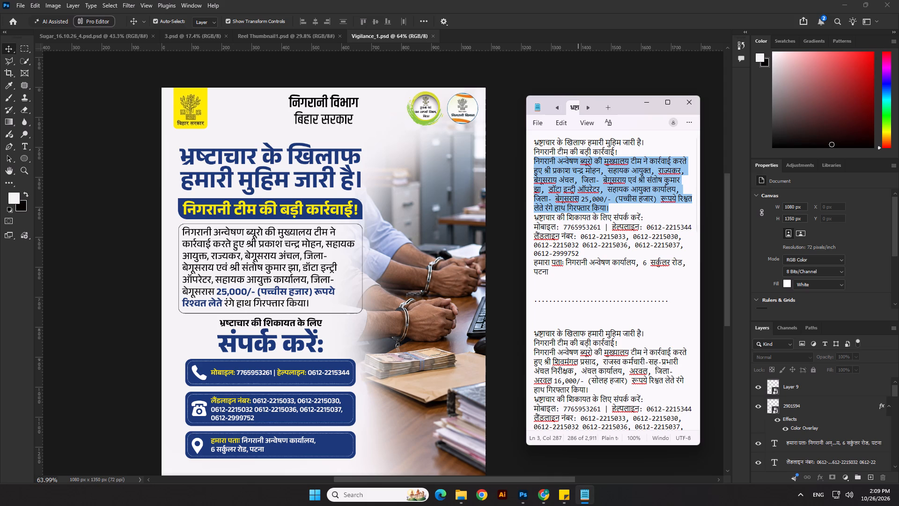
{"action": "left_click", "coordinate": [601, 71]}
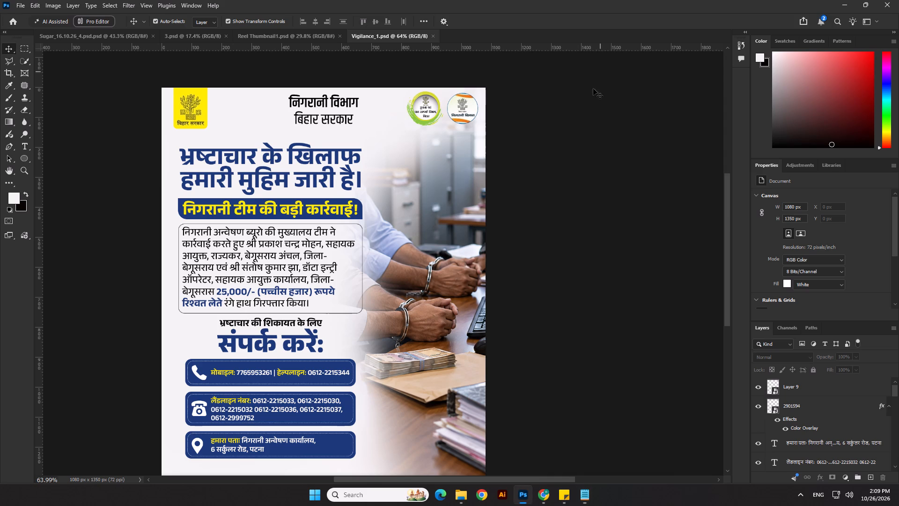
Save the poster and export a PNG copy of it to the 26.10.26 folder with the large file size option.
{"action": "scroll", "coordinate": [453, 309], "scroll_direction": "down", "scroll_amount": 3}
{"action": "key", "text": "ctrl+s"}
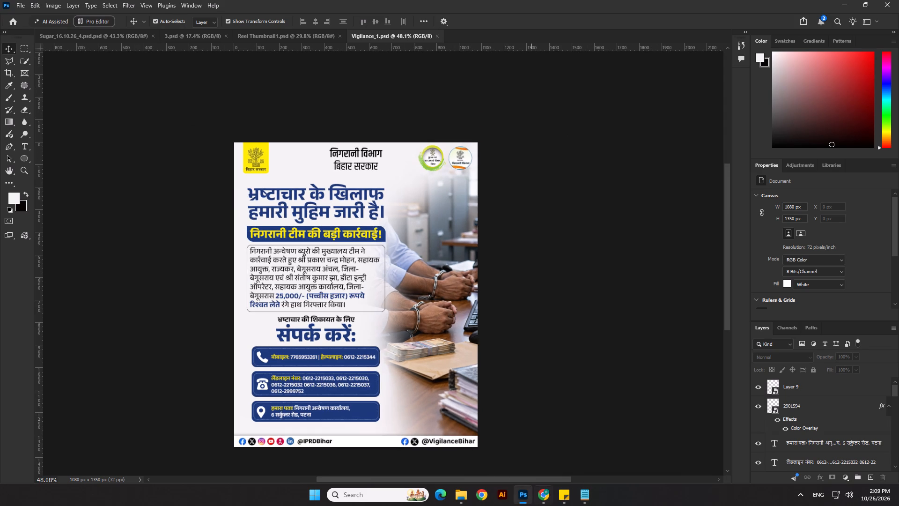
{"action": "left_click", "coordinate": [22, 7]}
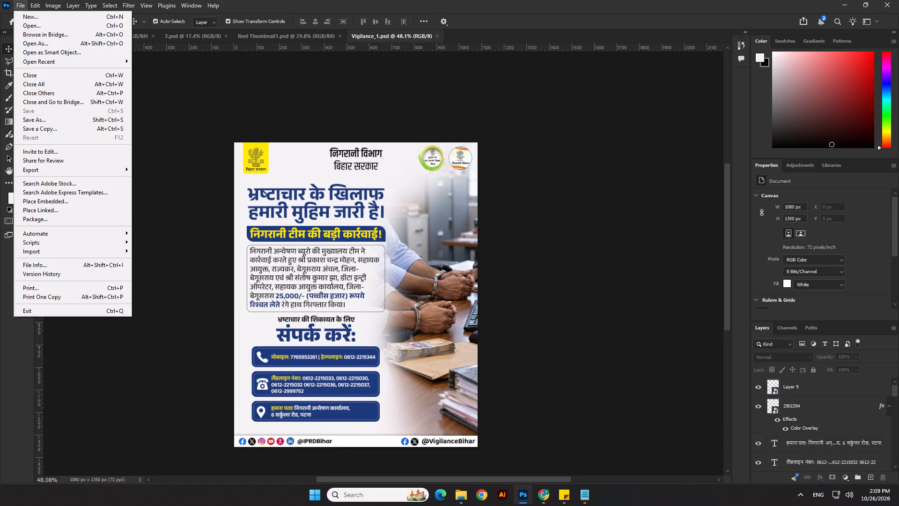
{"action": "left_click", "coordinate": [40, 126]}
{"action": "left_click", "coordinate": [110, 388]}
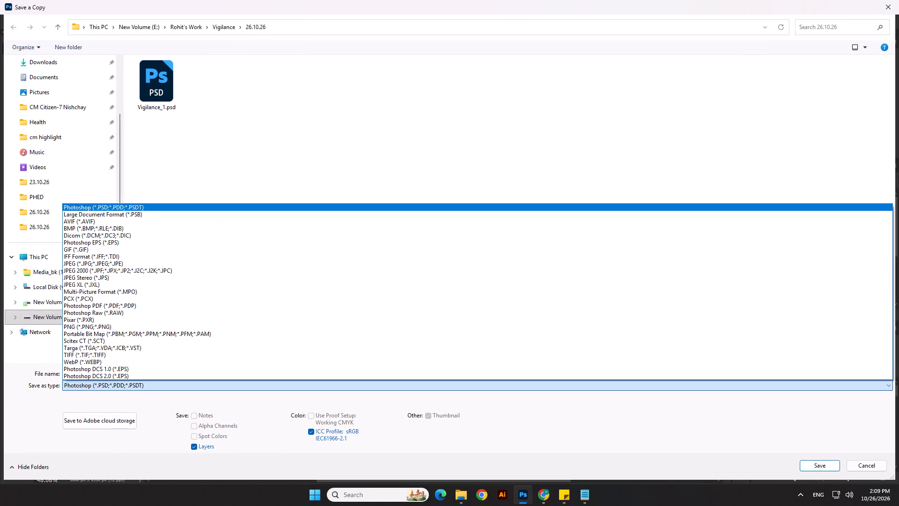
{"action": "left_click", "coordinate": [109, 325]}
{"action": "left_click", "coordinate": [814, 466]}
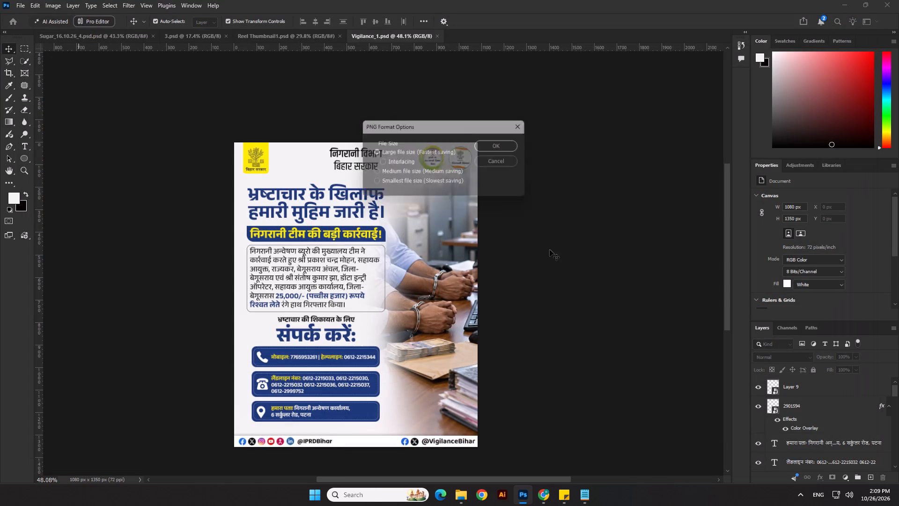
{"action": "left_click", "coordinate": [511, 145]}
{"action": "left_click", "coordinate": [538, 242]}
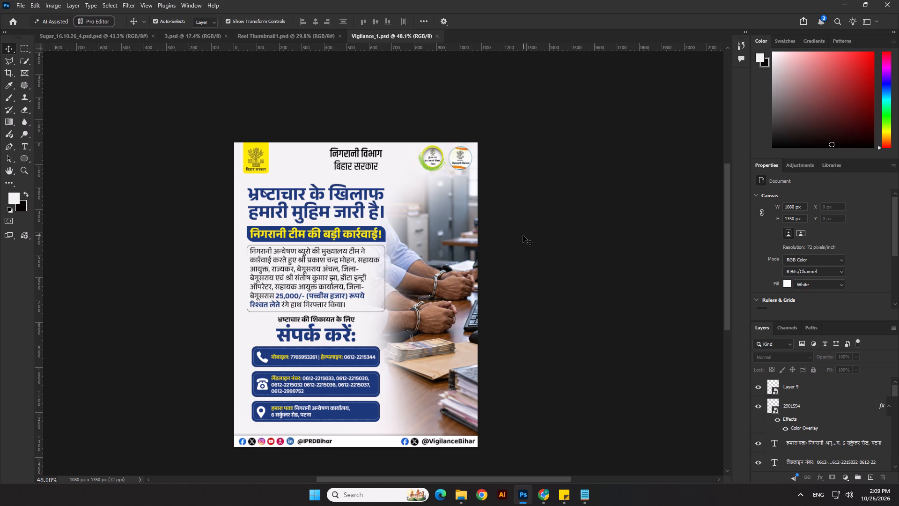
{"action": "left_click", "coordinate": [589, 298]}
Change the outline of the rounded frame around the notice text to a dashed line.
{"action": "scroll", "coordinate": [359, 344], "scroll_direction": "up", "scroll_amount": 3}
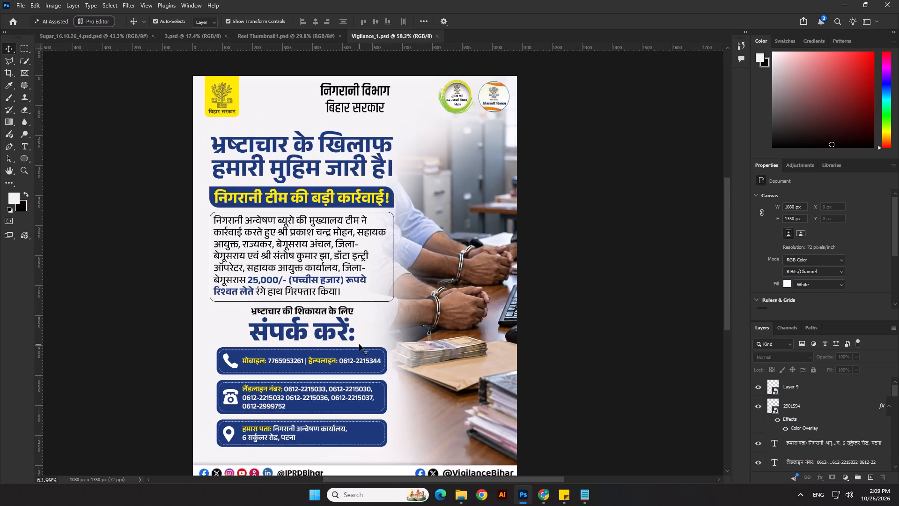
{"action": "scroll", "coordinate": [365, 275], "scroll_direction": "up", "scroll_amount": 1}
{"action": "scroll", "coordinate": [353, 302], "scroll_direction": "down", "scroll_amount": 3}
{"action": "scroll", "coordinate": [350, 190], "scroll_direction": "up", "scroll_amount": 1}
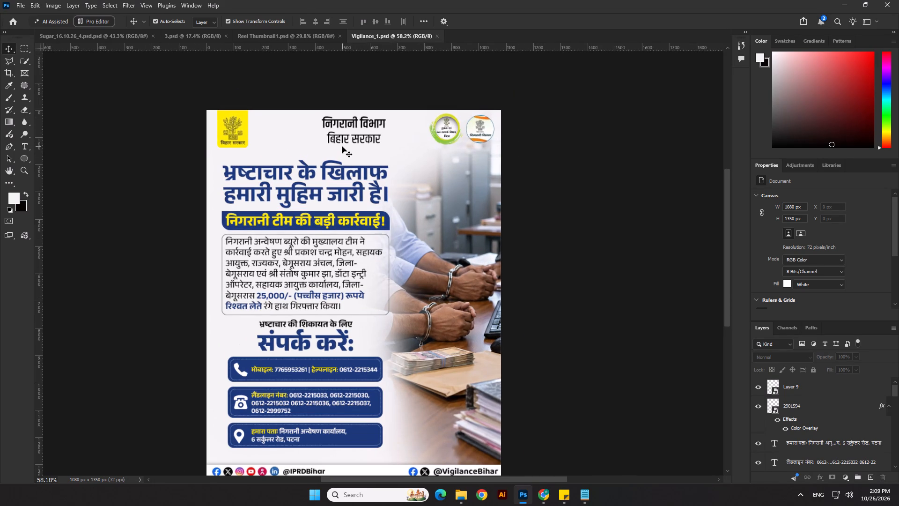
{"action": "key", "text": "ctrl+s"}
{"action": "scroll", "coordinate": [382, 248], "scroll_direction": "up", "scroll_amount": 6}
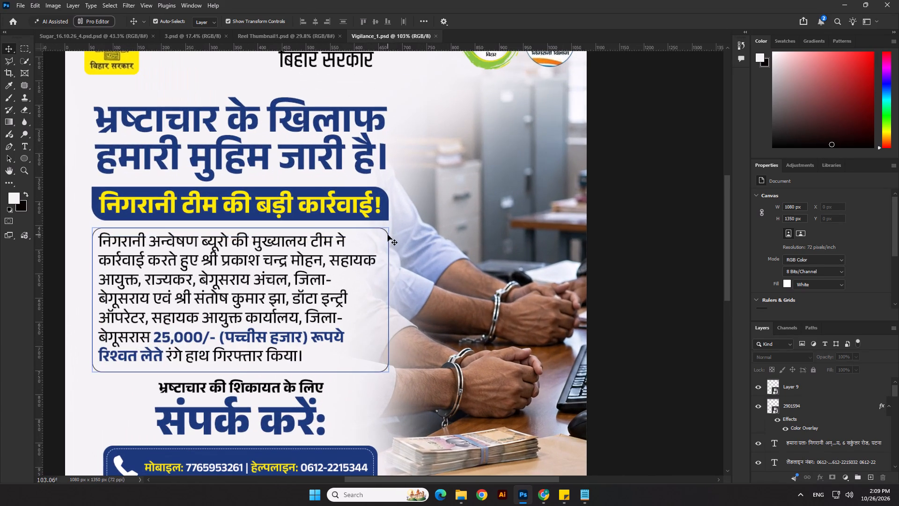
{"action": "left_click", "coordinate": [388, 235]}
{"action": "scroll", "coordinate": [807, 269], "scroll_direction": "down", "scroll_amount": 4}
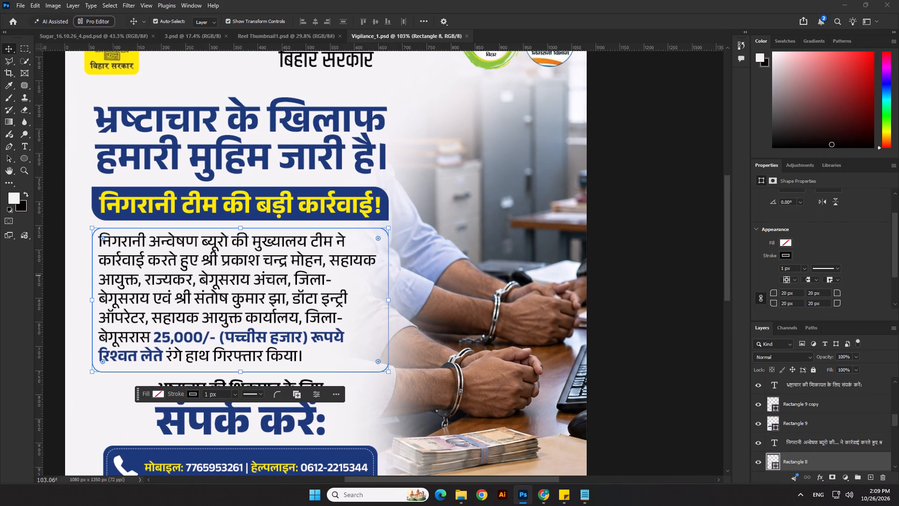
{"action": "left_click", "coordinate": [816, 266]}
{"action": "left_click", "coordinate": [814, 313]}
{"action": "left_click", "coordinate": [656, 242]}
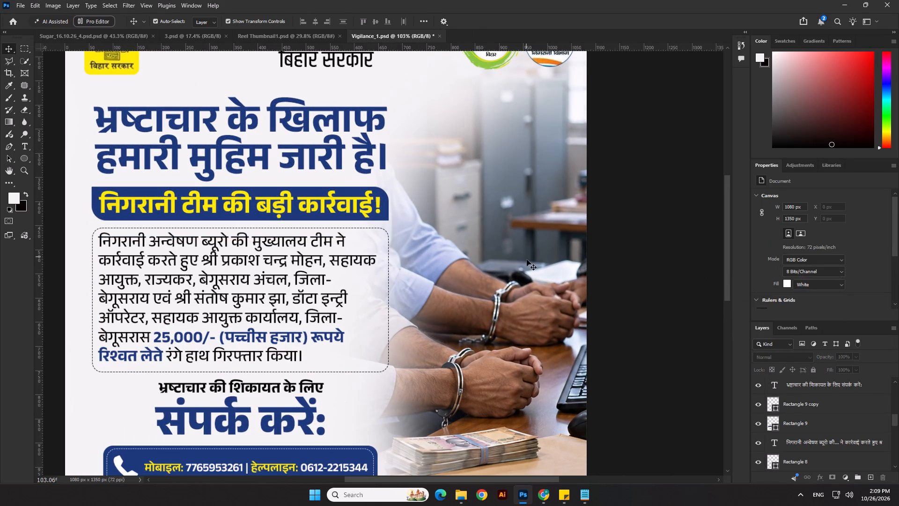
Align the notice text and its dashed frame on their vertical centres.
{"action": "scroll", "coordinate": [429, 238], "scroll_direction": "up", "scroll_amount": 6}
{"action": "scroll", "coordinate": [386, 233], "scroll_direction": "down", "scroll_amount": 10}
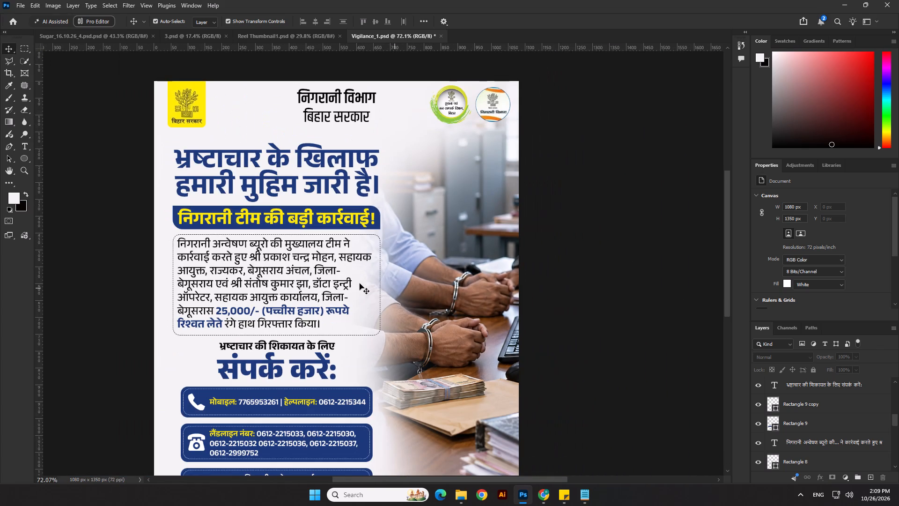
{"action": "left_click", "coordinate": [299, 285]}
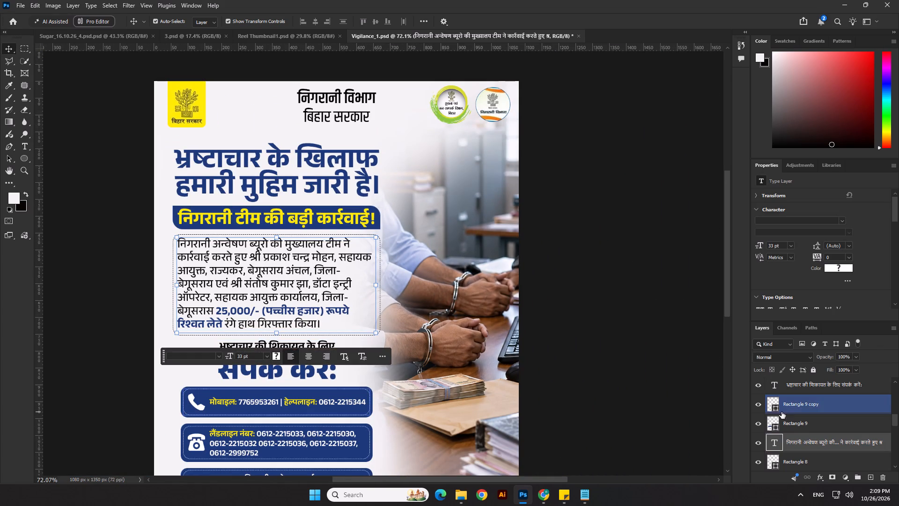
{"action": "left_click_drag", "start_coordinate": [131, 252], "coordinate": [186, 279]}
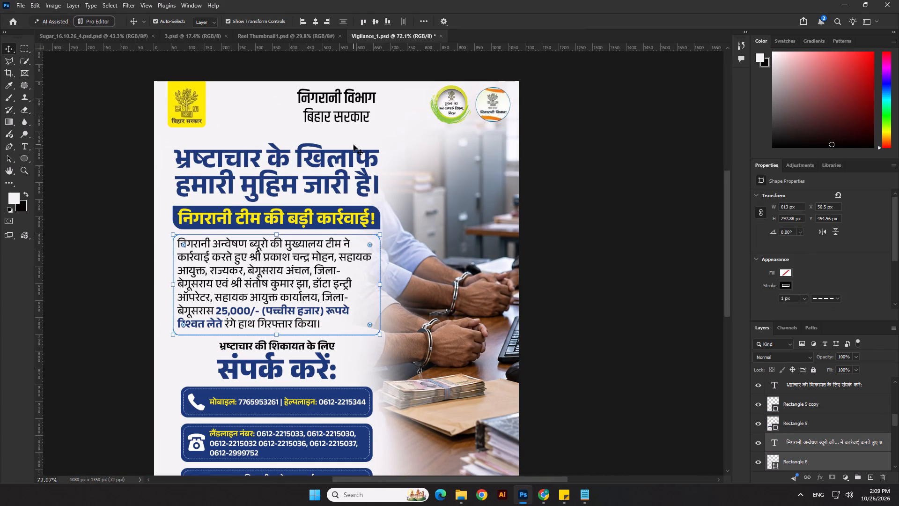
{"action": "left_click", "coordinate": [376, 19]}
{"action": "left_click", "coordinate": [376, 19]}
{"action": "left_click", "coordinate": [99, 314]}
Nudge the notice text down 2 px inside its dashed frame, and save the poster.
{"action": "left_click", "coordinate": [260, 299]}
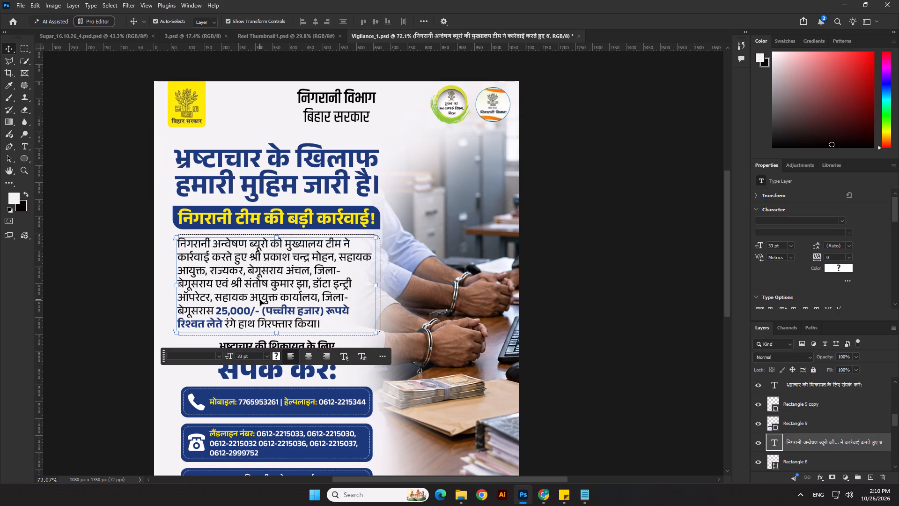
{"action": "key", "text": "Down"}
{"action": "key", "text": "Down"}
{"action": "left_click", "coordinate": [134, 291]}
{"action": "scroll", "coordinate": [379, 269], "scroll_direction": "down", "scroll_amount": 3}
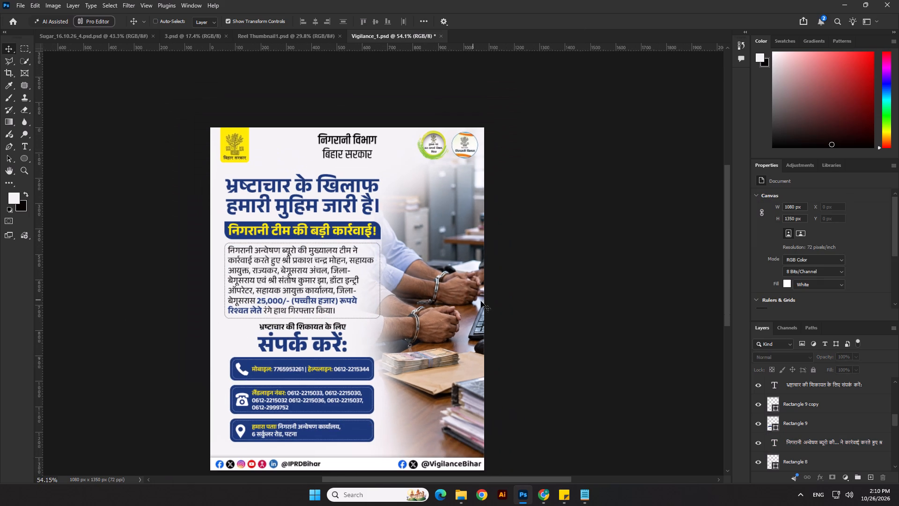
{"action": "key", "text": "ctrl+s"}
Export a PNG copy of the poster with the large file size option, replacing "Vigilance_1 copy.png" in the 26.10.26 folder.
{"action": "left_click", "coordinate": [16, 3]}
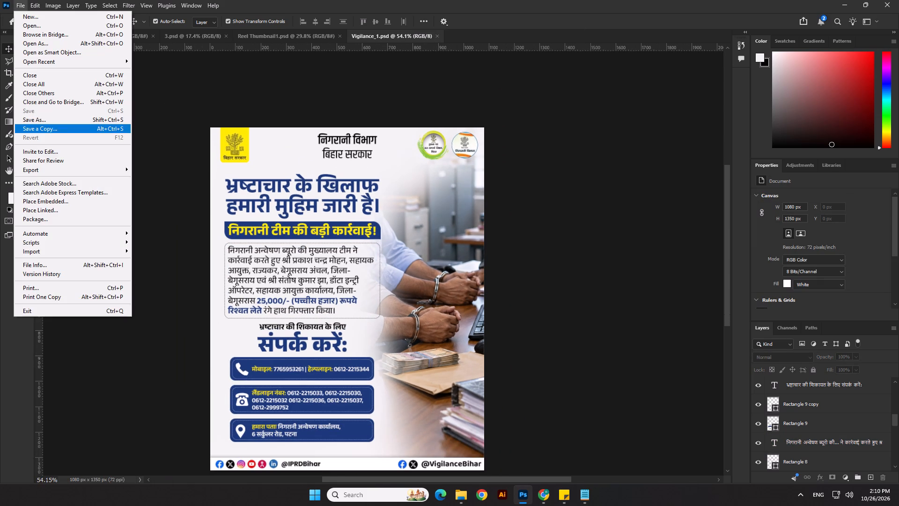
{"action": "left_click", "coordinate": [49, 125]}
{"action": "left_click", "coordinate": [150, 388]}
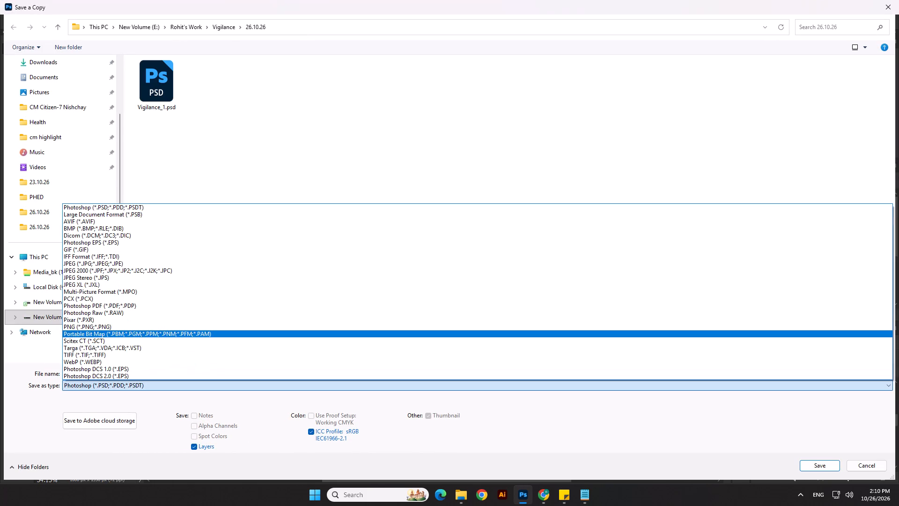
{"action": "left_click", "coordinate": [135, 328]}
{"action": "left_click", "coordinate": [817, 462]}
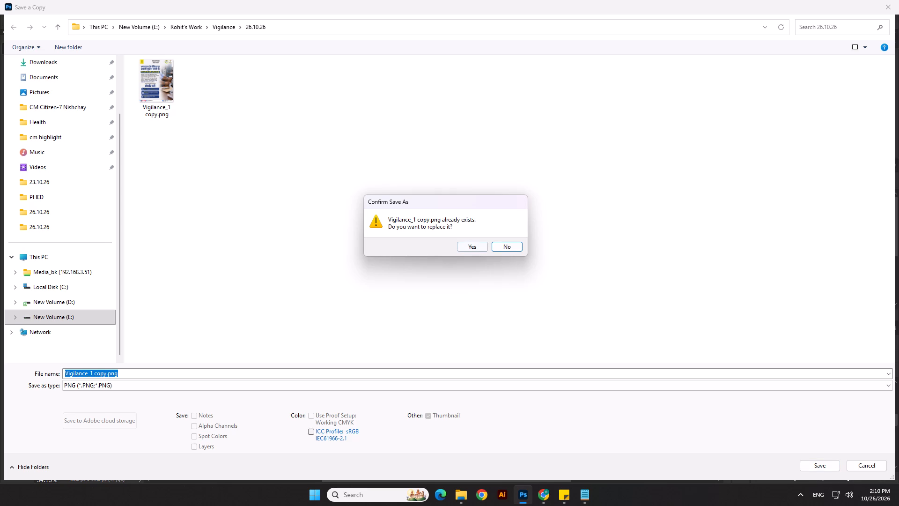
{"action": "left_click", "coordinate": [480, 246]}
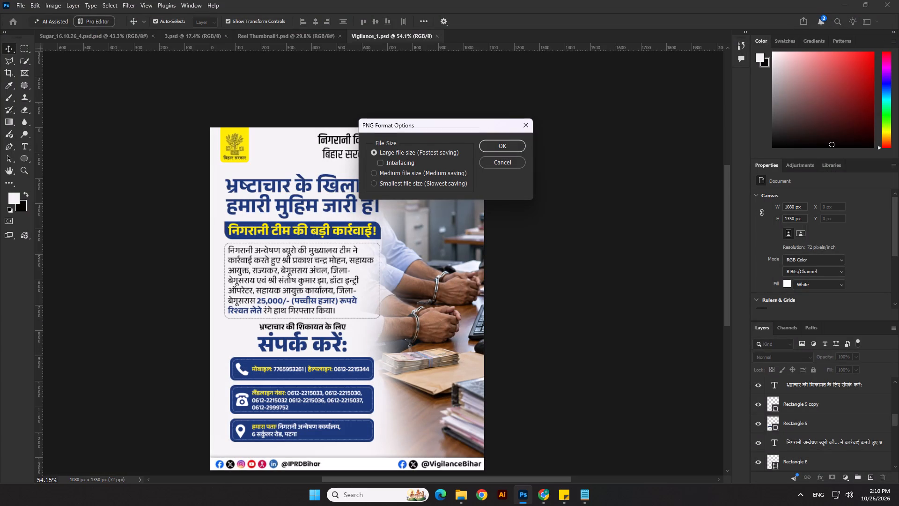
{"action": "left_click", "coordinate": [498, 148]}
{"action": "left_click", "coordinate": [536, 378]}
Switch to File Explorer and check the exported files in the 26.10.26 folder.
{"action": "left_click", "coordinate": [464, 499]}
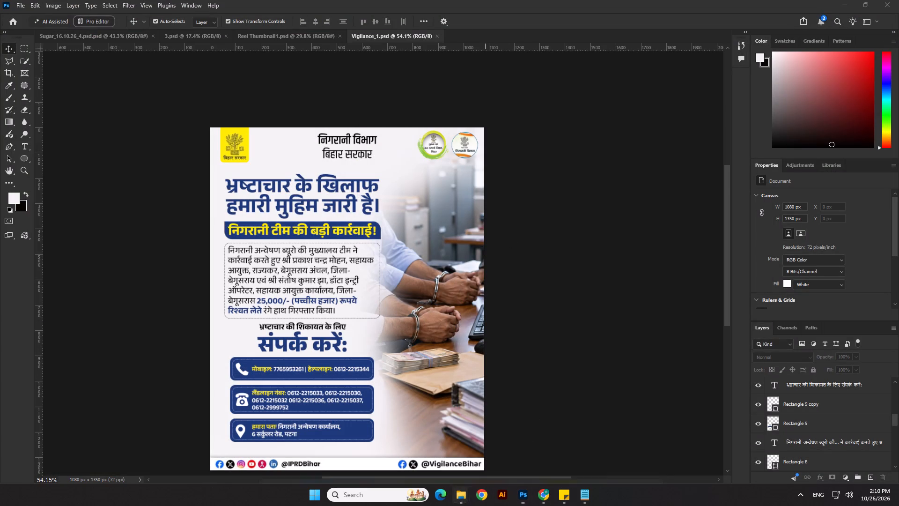
{"action": "left_click", "coordinate": [409, 452]}
{"action": "left_click", "coordinate": [332, 297]}
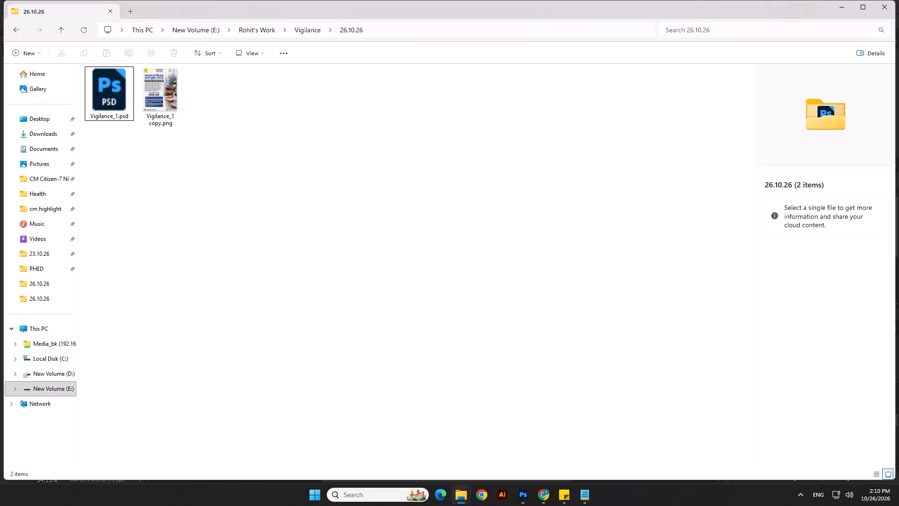
Switch to Notepad and copy the complete second notice, the Arwal 16,000/- bribery case, from its headline through the office address.
{"action": "left_click", "coordinate": [590, 495]}
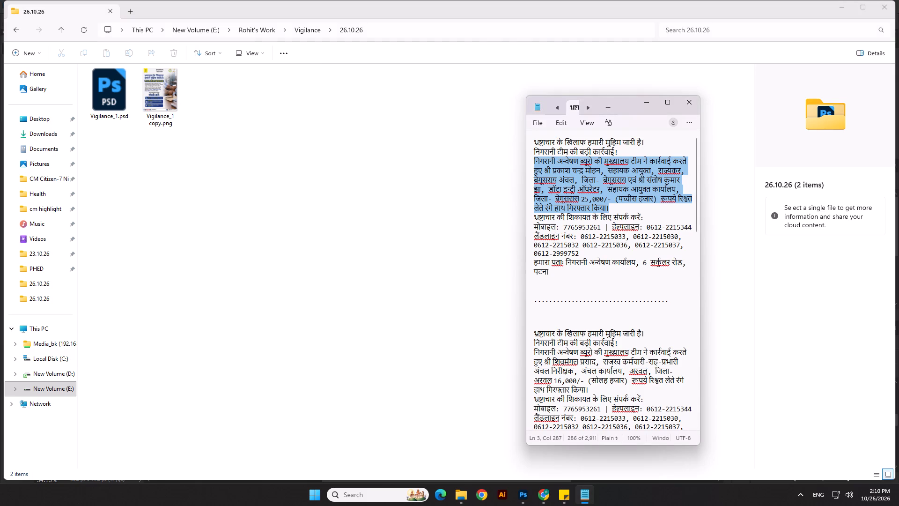
{"action": "scroll", "coordinate": [575, 294], "scroll_direction": "down", "scroll_amount": 2}
{"action": "left_click_drag", "start_coordinate": [536, 263], "coordinate": [565, 382]}
{"action": "scroll", "coordinate": [564, 337], "scroll_direction": "down", "scroll_amount": 9}
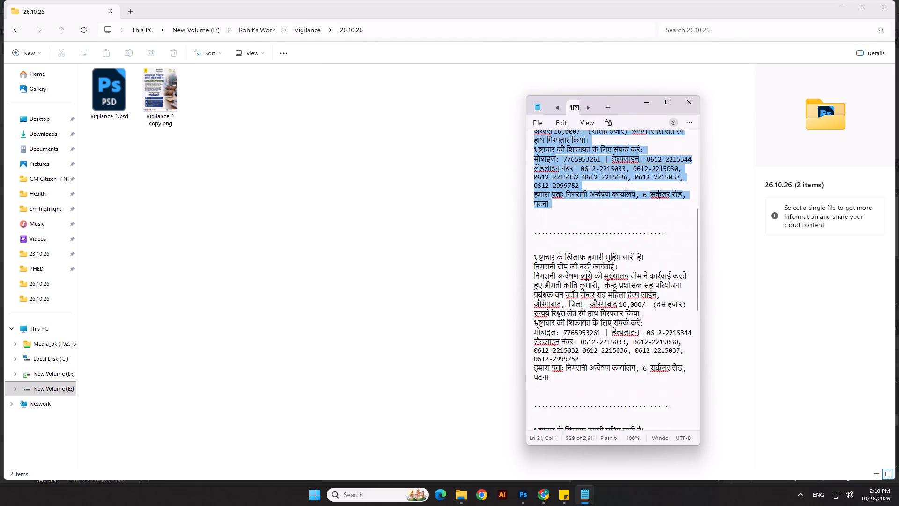
{"action": "scroll", "coordinate": [564, 337], "scroll_direction": "down", "scroll_amount": 6}
{"action": "scroll", "coordinate": [564, 337], "scroll_direction": "up", "scroll_amount": 5}
{"action": "scroll", "coordinate": [564, 337], "scroll_direction": "down", "scroll_amount": 16}
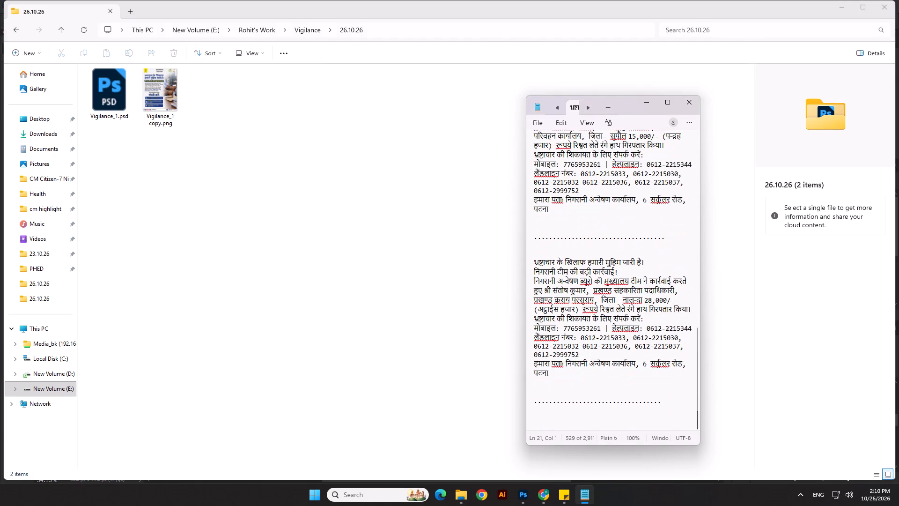
{"action": "scroll", "coordinate": [564, 337], "scroll_direction": "up", "scroll_amount": 10}
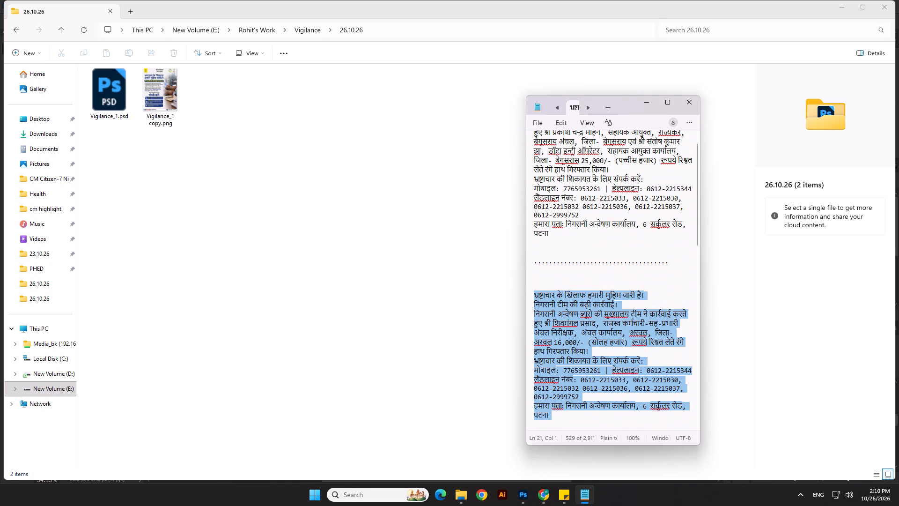
{"action": "key", "text": "ctrl+c"}
{"action": "key", "text": "ctrl+c"}
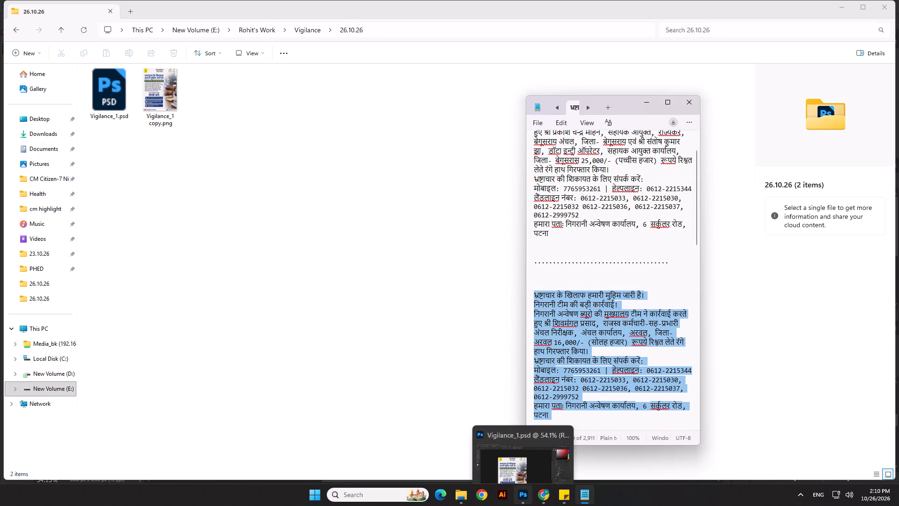
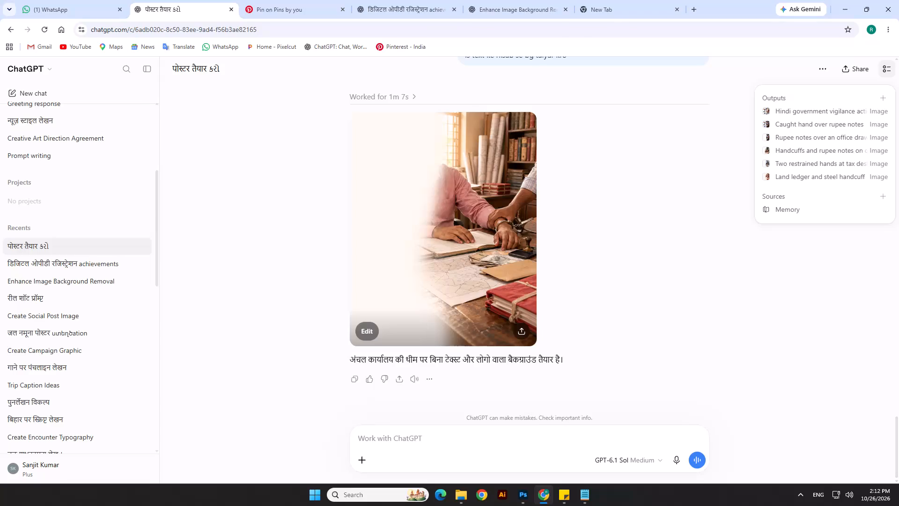
Copy the generated land-records office photo from ChatGPT and paste it above Layer 11 in the Photoshop poster.
{"action": "right_click", "coordinate": [431, 179]}
{"action": "left_click", "coordinate": [457, 221]}
{"action": "key", "text": "alt+Tab"}
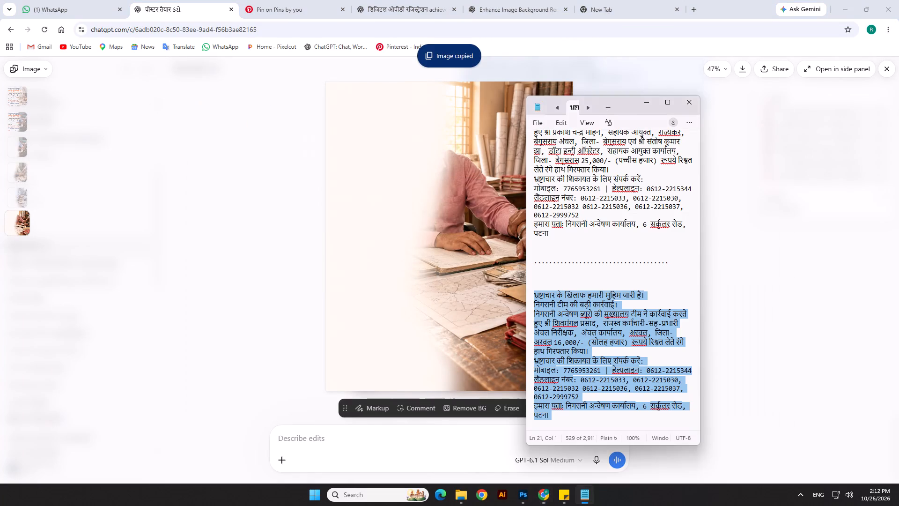
{"action": "left_click", "coordinate": [519, 495]}
{"action": "left_click", "coordinate": [455, 331]}
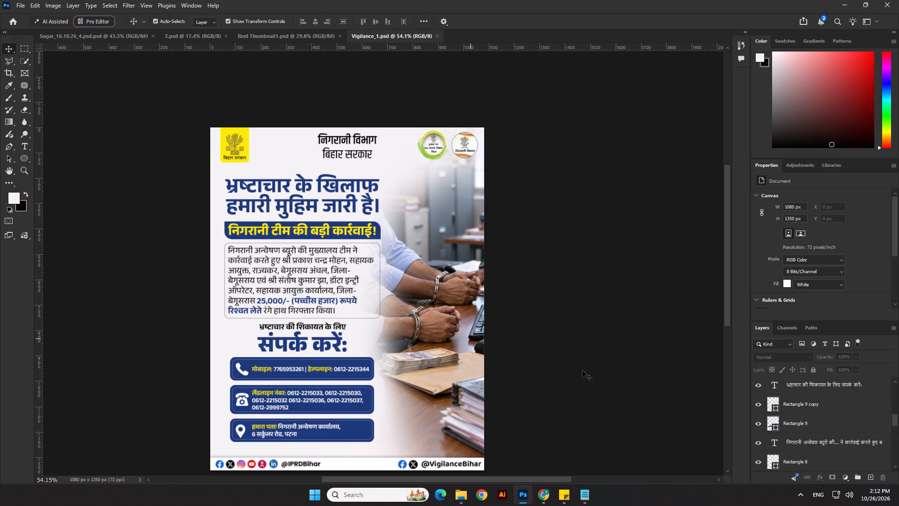
{"action": "scroll", "coordinate": [823, 458], "scroll_direction": "down", "scroll_amount": 20}
{"action": "scroll", "coordinate": [823, 458], "scroll_direction": "down", "scroll_amount": 2}
{"action": "left_click", "coordinate": [803, 438]}
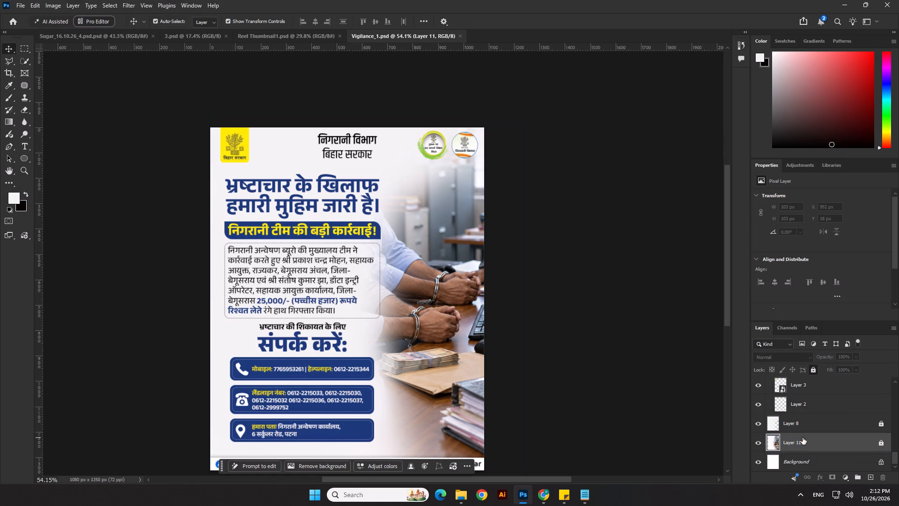
{"action": "key", "text": "ctrl+v"}
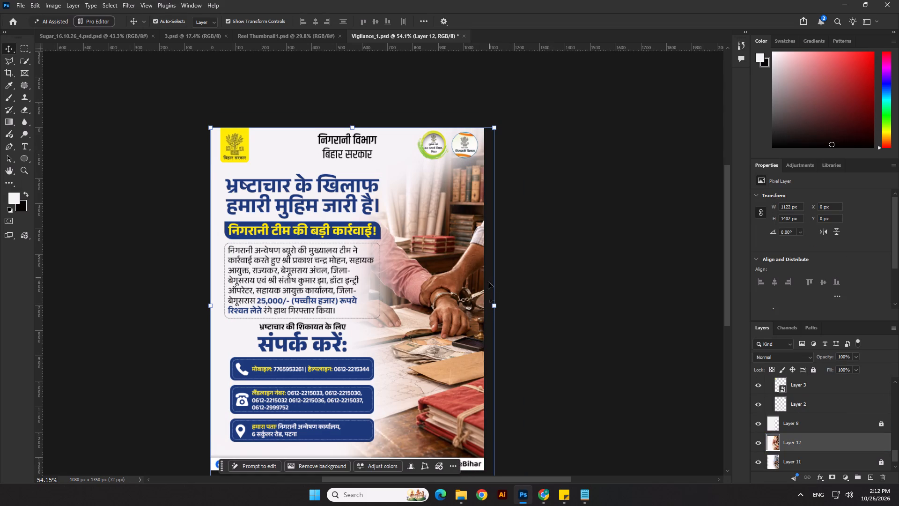
Position the pasted background photo at X 18 px and Y -10 px on the poster.
{"action": "scroll", "coordinate": [383, 202], "scroll_direction": "down", "scroll_amount": 2}
{"action": "key", "text": "shift+Up"}
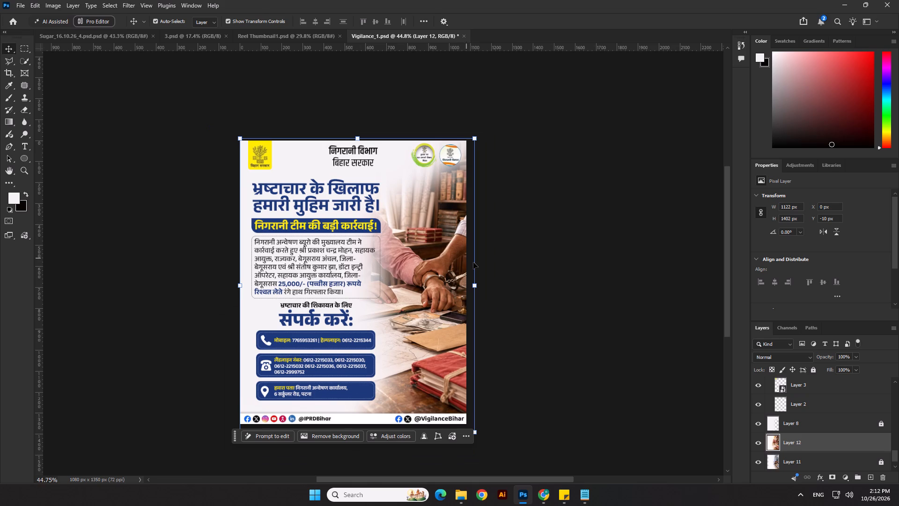
{"action": "key", "text": "Right"}
{"action": "key", "text": "Right"}
{"action": "key", "text": "Right"}
{"action": "key", "text": "Right"}
{"action": "key", "text": "Right"}
{"action": "key", "text": "Right"}
{"action": "key", "text": "Right"}
{"action": "key", "text": "Right"}
{"action": "key", "text": "Right"}
{"action": "key", "text": "Right"}
{"action": "key", "text": "Right"}
{"action": "key", "text": "Right"}
{"action": "key", "text": "Right"}
{"action": "key", "text": "Right"}
{"action": "key", "text": "shift+Right"}
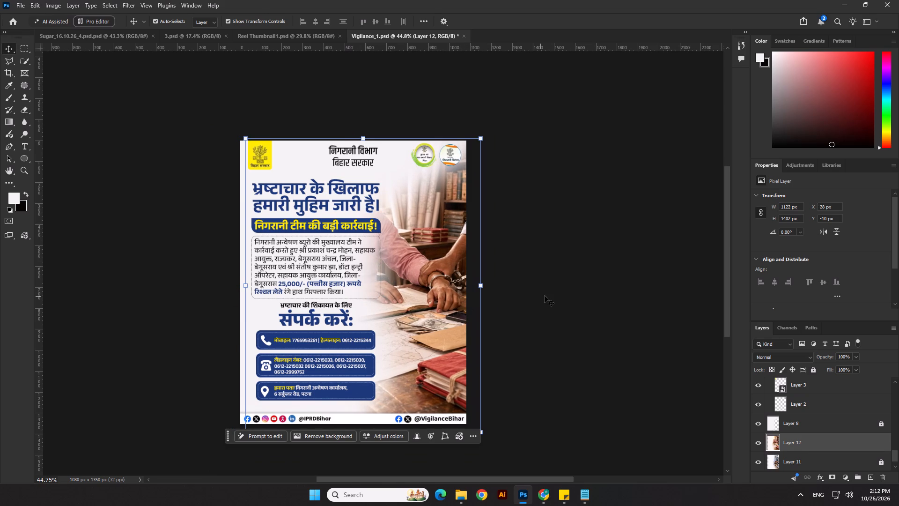
{"action": "key", "text": "shift+Left"}
{"action": "key", "text": "Return"}
{"action": "left_click", "coordinate": [552, 297]}
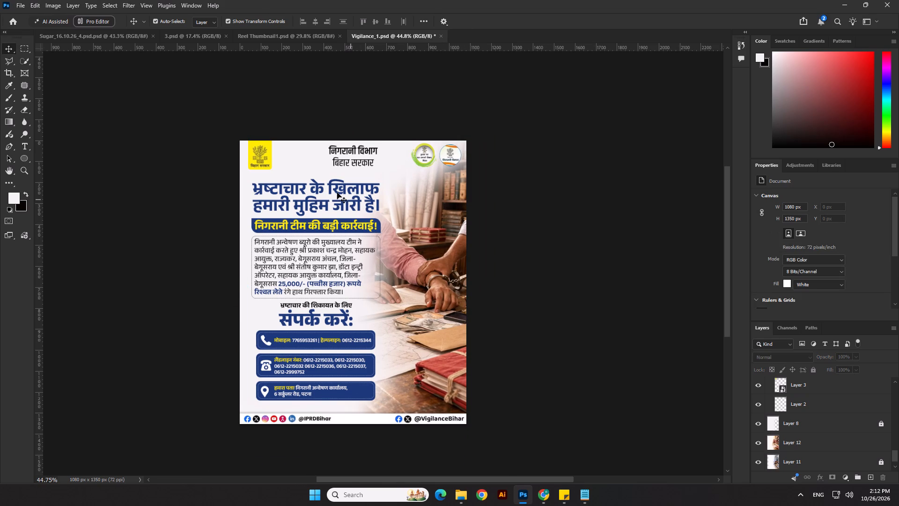
Save the poster as a separate Photoshop file named Vigilance_2 in the 26.10.26 folder.
{"action": "scroll", "coordinate": [337, 193], "scroll_direction": "up", "scroll_amount": 3}
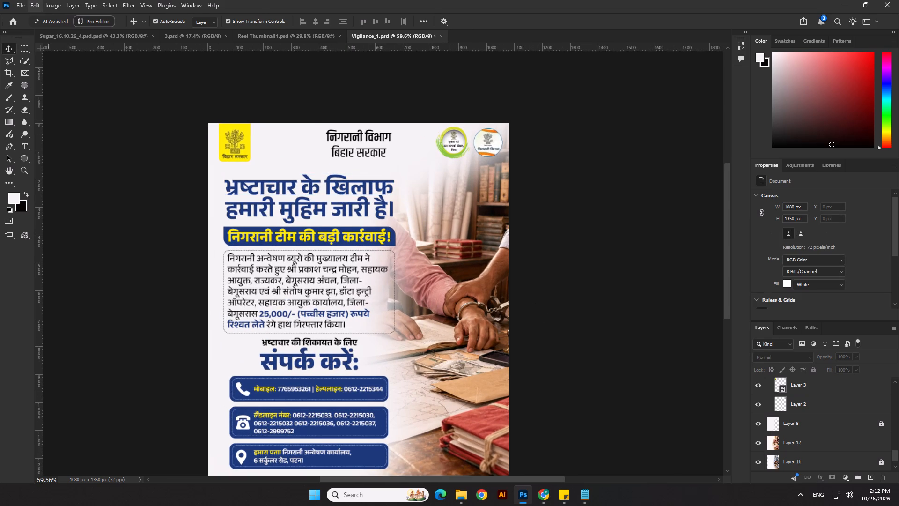
{"action": "left_click", "coordinate": [18, 10]}
{"action": "left_click", "coordinate": [45, 117]}
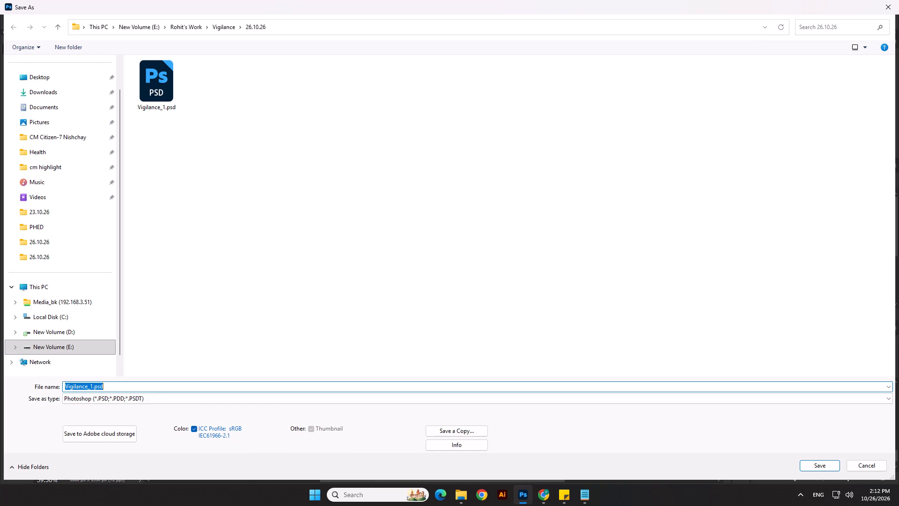
{"action": "left_click_drag", "start_coordinate": [119, 382], "coordinate": [112, 384]}
{"action": "left_click_drag", "start_coordinate": [112, 386], "coordinate": [90, 386]}
{"action": "key", "text": "2"}
{"action": "key", "text": "Return"}
{"action": "key", "text": "Return"}
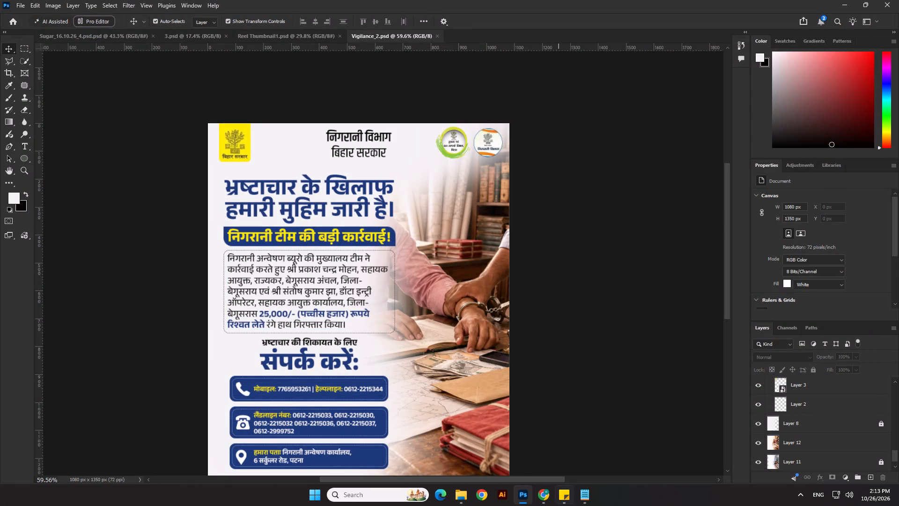
Copy the Arwal 16,000/- case paragraph from Notepad and replace the poster's Begusarai notice paragraph with it.
{"action": "left_click", "coordinate": [577, 496]}
{"action": "left_click", "coordinate": [548, 315]}
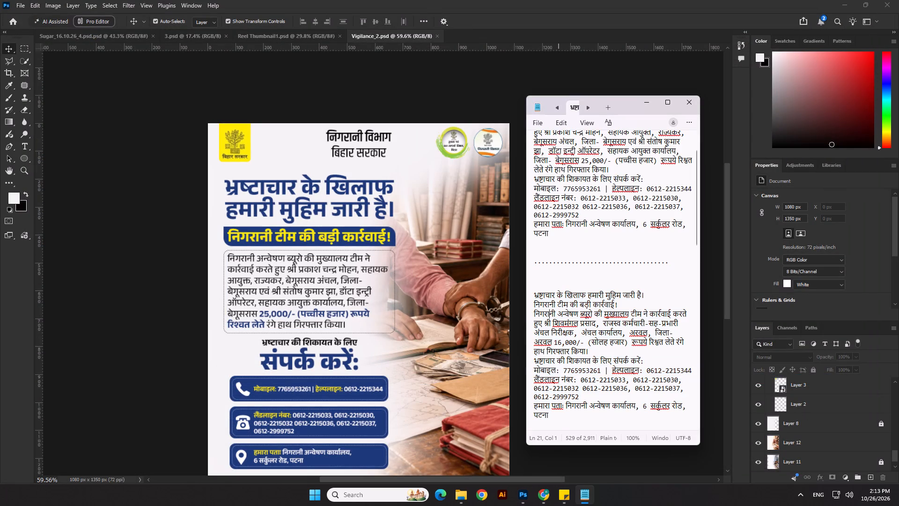
{"action": "left_click_drag", "start_coordinate": [534, 316], "coordinate": [561, 326]}
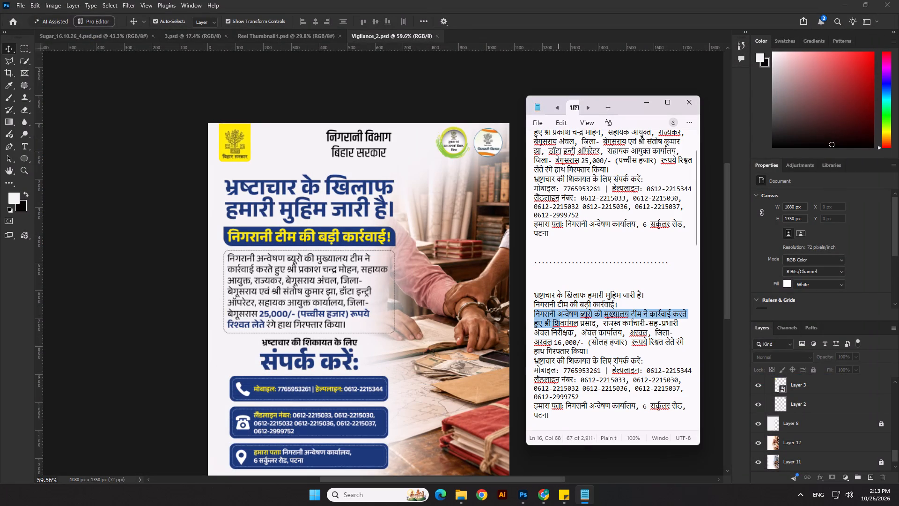
{"action": "left_click_drag", "start_coordinate": [561, 326], "coordinate": [588, 351]}
{"action": "key", "text": "ctrl+c"}
{"action": "key", "text": "ctrl+c"}
{"action": "key", "text": "ctrl+c"}
{"action": "key", "text": "alt+Tab"}
{"action": "double_click", "coordinate": [306, 297]}
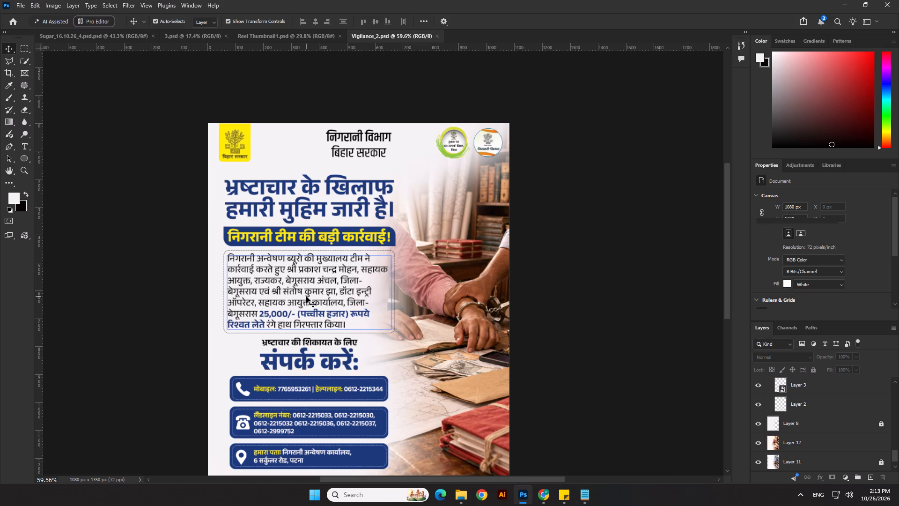
{"action": "key", "text": "ctrl+v"}
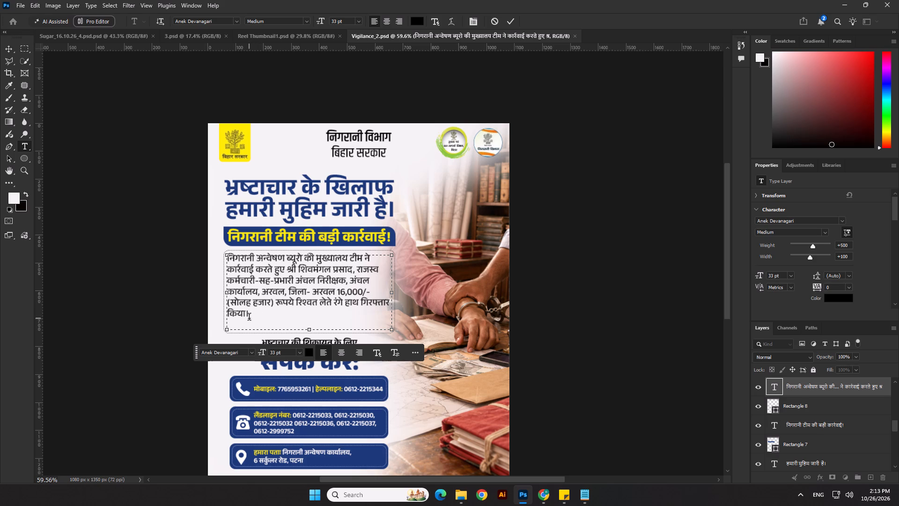
Set the font size of the whole notice paragraph to 37.5 pt.
{"action": "scroll", "coordinate": [256, 267], "scroll_direction": "up", "scroll_amount": 6}
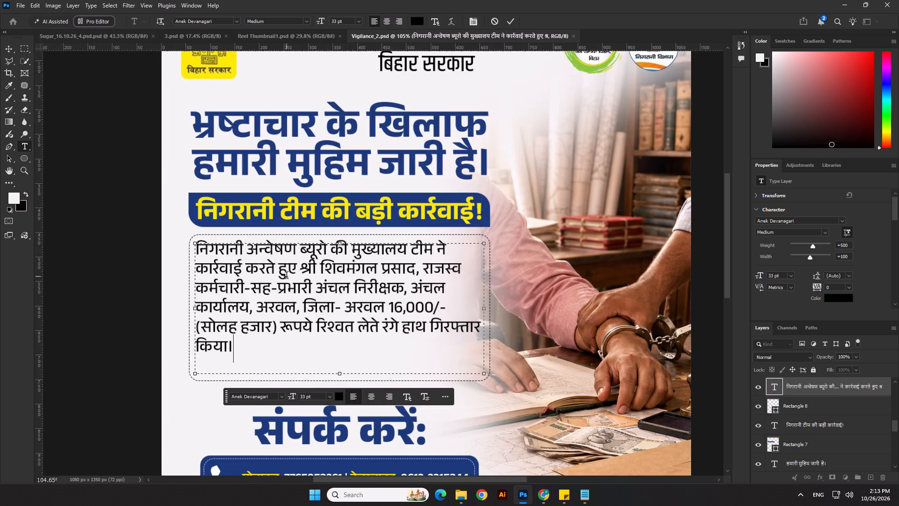
{"action": "scroll", "coordinate": [287, 276], "scroll_direction": "up", "scroll_amount": 5}
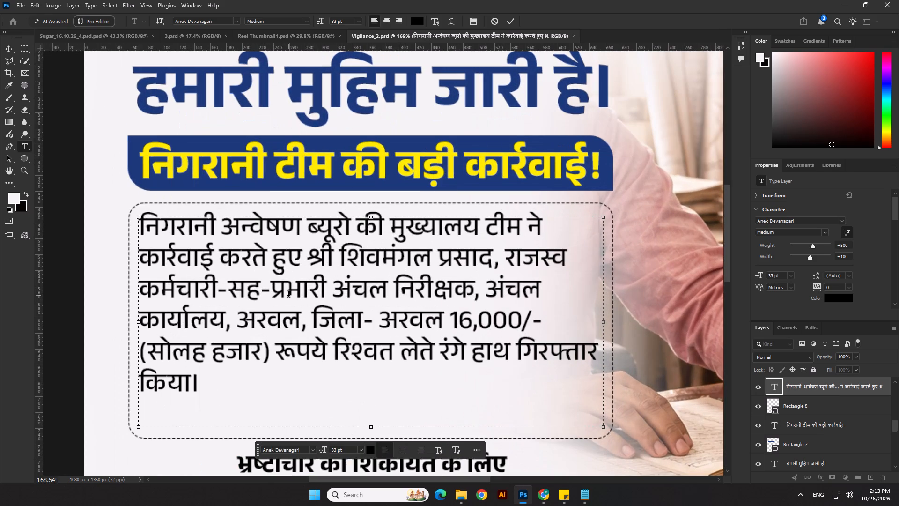
{"action": "key", "text": "ctrl+a"}
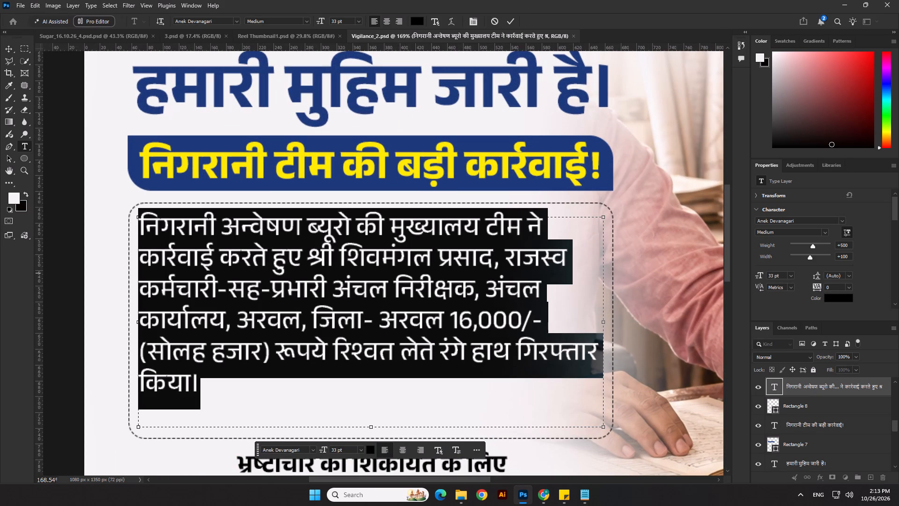
{"action": "left_click", "coordinate": [759, 273]}
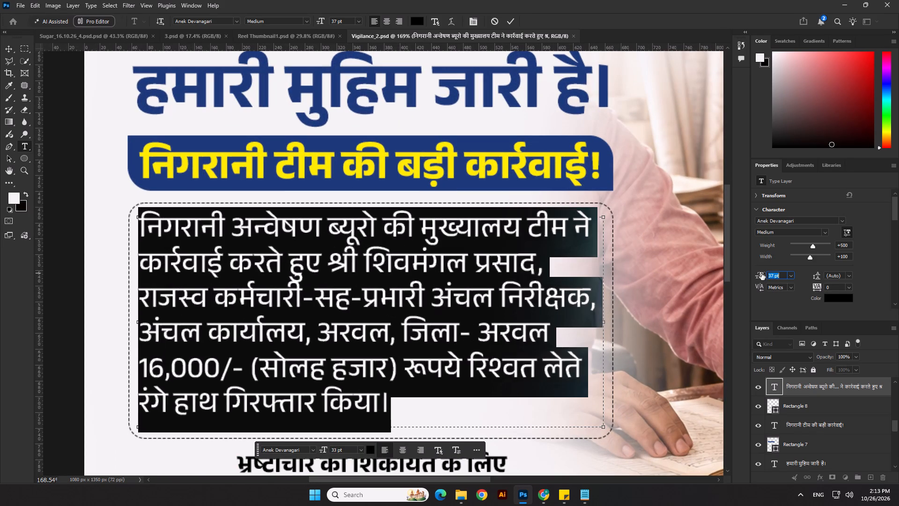
{"action": "scroll", "coordinate": [592, 296], "scroll_direction": "down", "scroll_amount": 6}
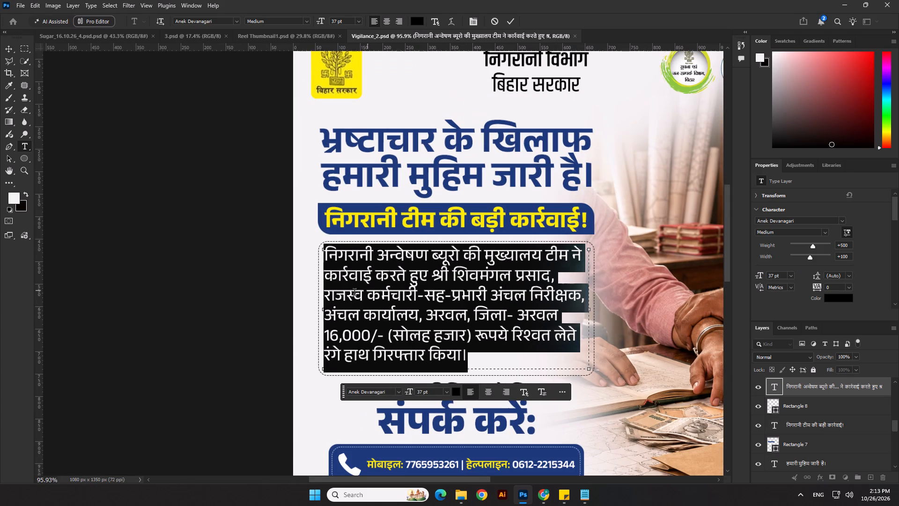
{"action": "left_click", "coordinate": [774, 275]}
{"action": "key", "text": "period"}
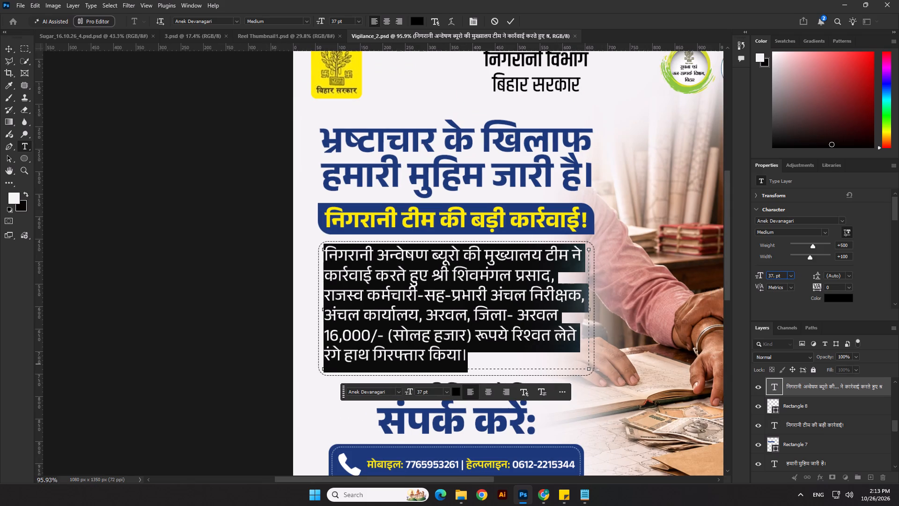
{"action": "key", "text": "5"}
{"action": "key", "text": "Return"}
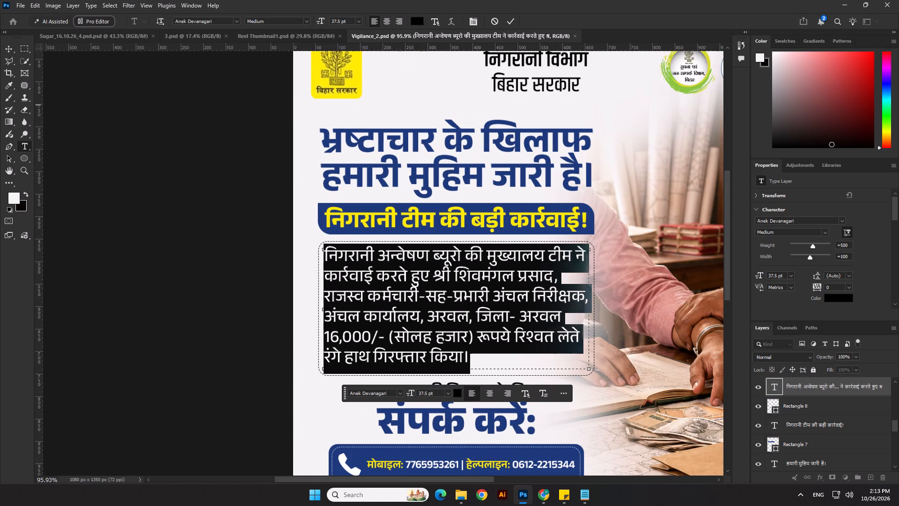
Nudge the notice paragraph down slightly inside its dashed frame.
{"action": "left_click", "coordinate": [7, 43]}
{"action": "key", "text": "shift+Down"}
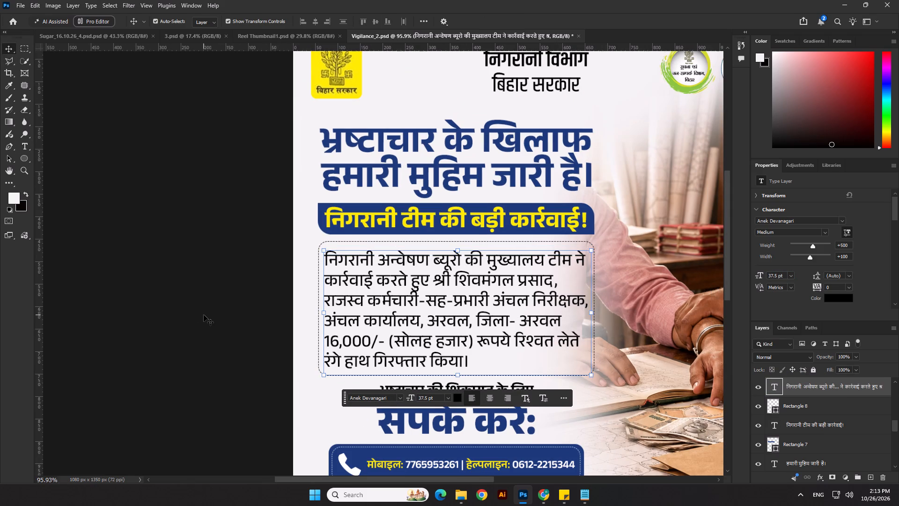
{"action": "key", "text": "Up"}
{"action": "key", "text": "Up"}
{"action": "key", "text": "Up"}
{"action": "key", "text": "Up"}
{"action": "key", "text": "Down"}
{"action": "key", "text": "Down"}
{"action": "key", "text": "Down"}
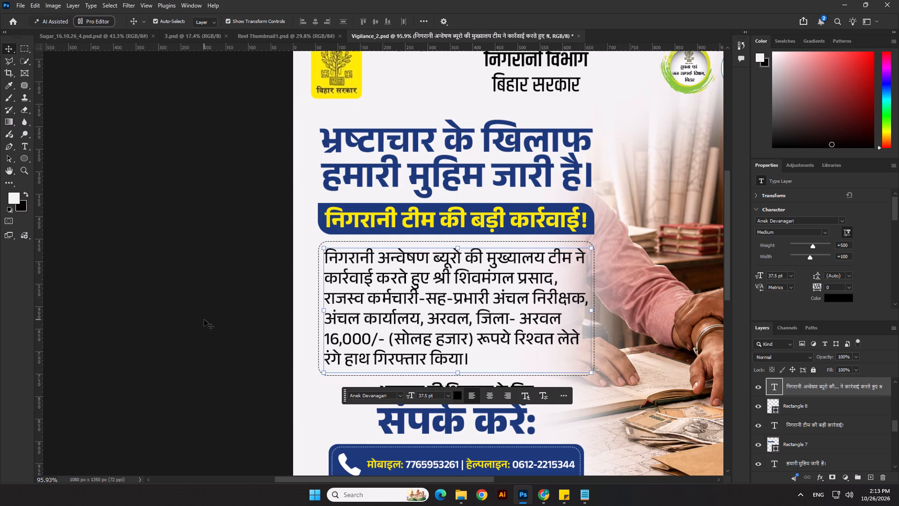
{"action": "left_click", "coordinate": [204, 320]}
Nudge the notice paragraph up 6 px inside its dashed frame.
{"action": "scroll", "coordinate": [191, 298], "scroll_direction": "down", "scroll_amount": 4}
{"action": "scroll", "coordinate": [362, 339], "scroll_direction": "up", "scroll_amount": 6}
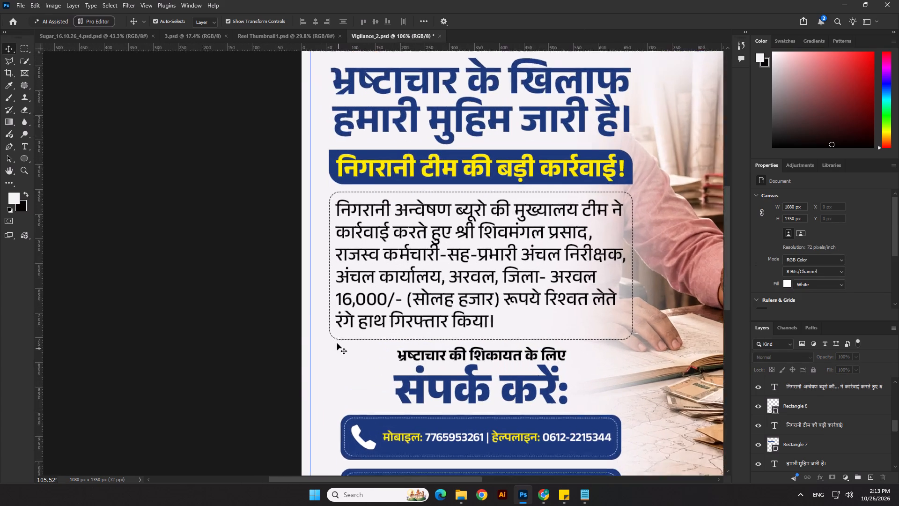
{"action": "left_click", "coordinate": [342, 259]}
{"action": "key", "text": "Up"}
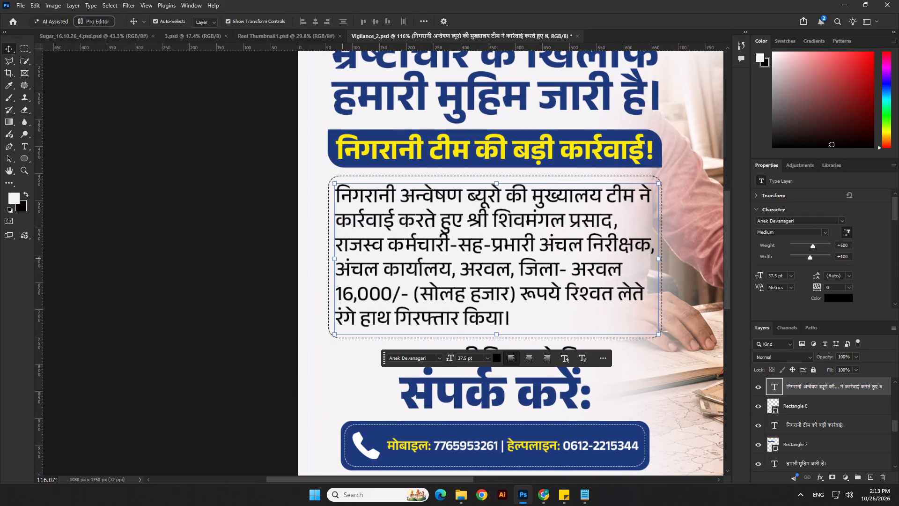
{"action": "key", "text": "Up"}
{"action": "key", "text": "Up"}
{"action": "key", "text": "Up"}
{"action": "key", "text": "Up"}
{"action": "key", "text": "Up"}
Lock the new background photo layer, Layer 12, so it cannot be selected by accident.
{"action": "left_click_drag", "start_coordinate": [259, 345], "coordinate": [363, 334]}
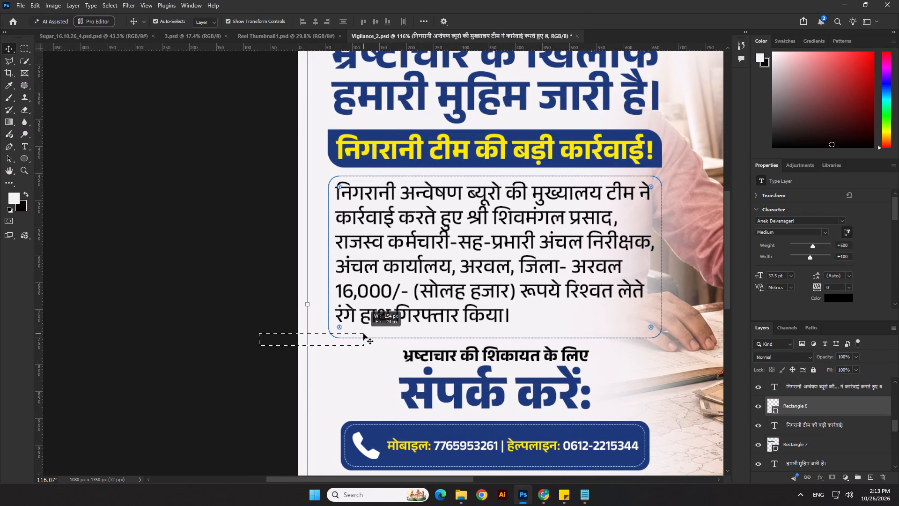
{"action": "left_click_drag", "start_coordinate": [363, 334], "coordinate": [361, 334]}
{"action": "left_click", "coordinate": [278, 330]}
{"action": "left_click", "coordinate": [320, 351]}
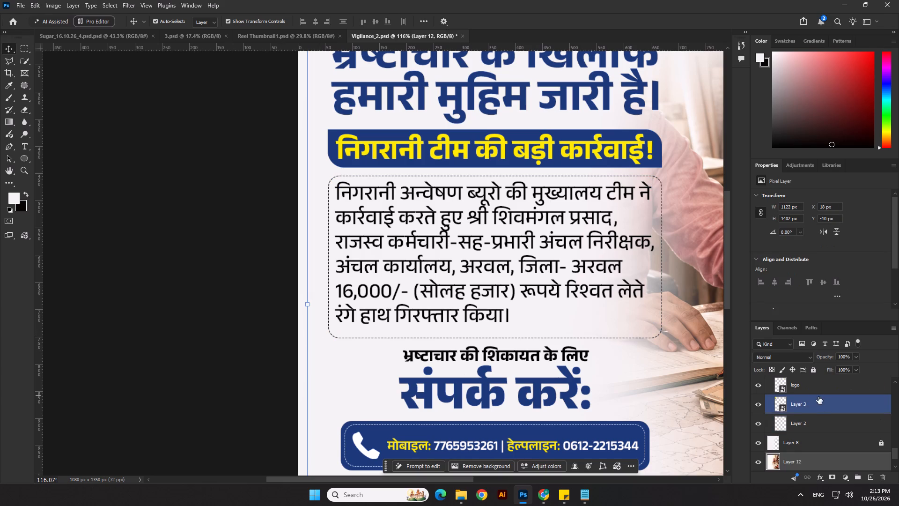
{"action": "left_click", "coordinate": [812, 370]}
Shorten the dashed frame around the notice paragraph by raising its bottom edge slightly.
{"action": "left_click_drag", "start_coordinate": [218, 336], "coordinate": [413, 338]}
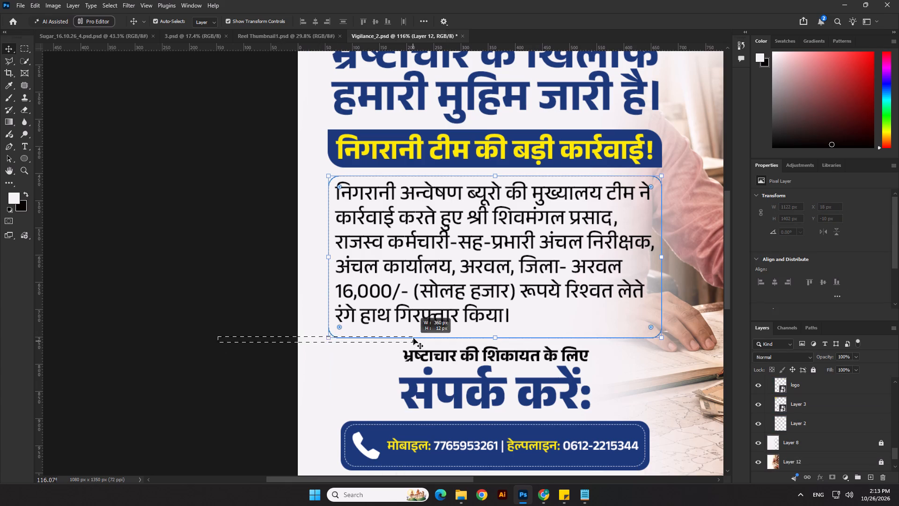
{"action": "left_click_drag", "start_coordinate": [413, 338], "coordinate": [415, 337]}
{"action": "left_click_drag", "start_coordinate": [498, 339], "coordinate": [500, 334]}
{"action": "scroll", "coordinate": [396, 309], "scroll_direction": "down", "scroll_amount": 5}
{"action": "key", "text": "Return"}
{"action": "left_click", "coordinate": [258, 333]}
Move the contact heading and the three contact boxes up together by 8 px.
{"action": "scroll", "coordinate": [258, 333], "scroll_direction": "down", "scroll_amount": 5}
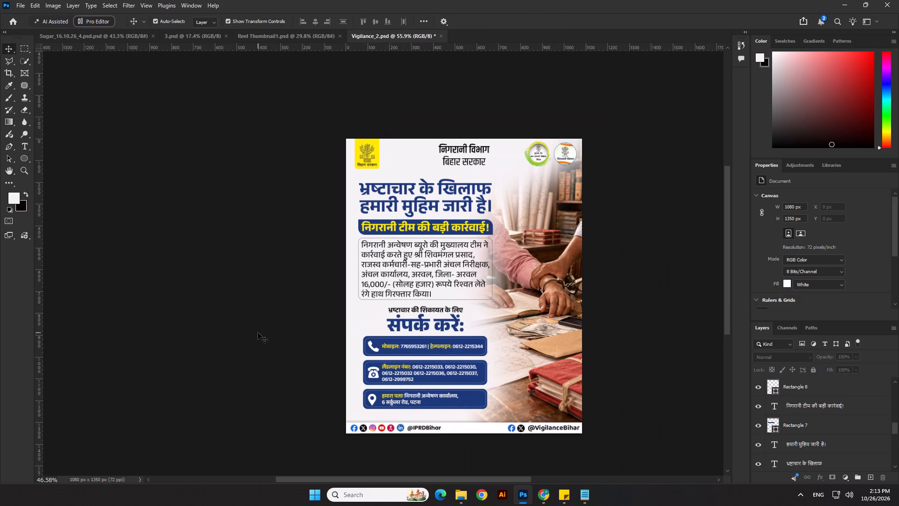
{"action": "left_click_drag", "start_coordinate": [258, 333], "coordinate": [321, 334]}
{"action": "left_click_drag", "start_coordinate": [307, 311], "coordinate": [453, 414]}
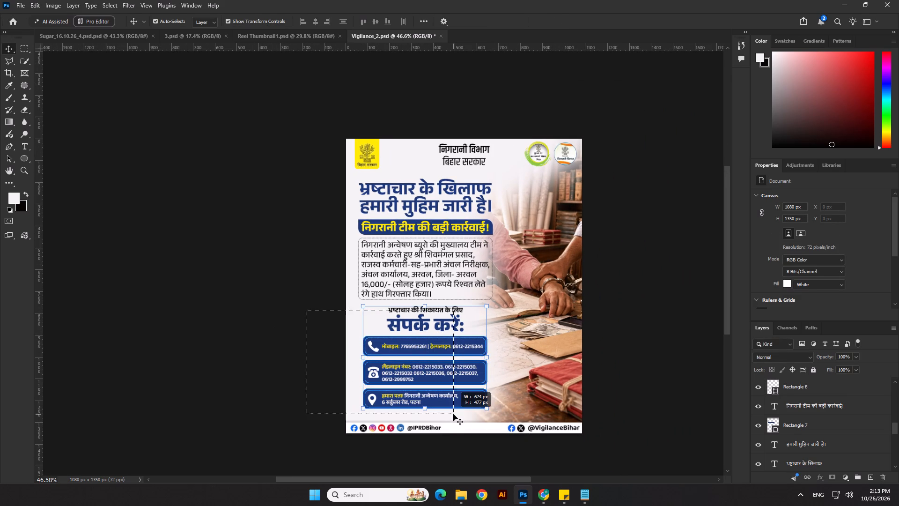
{"action": "left_click_drag", "start_coordinate": [453, 414], "coordinate": [455, 412]}
{"action": "key", "text": "shift+Up"}
{"action": "key", "text": "Down"}
{"action": "key", "text": "Down"}
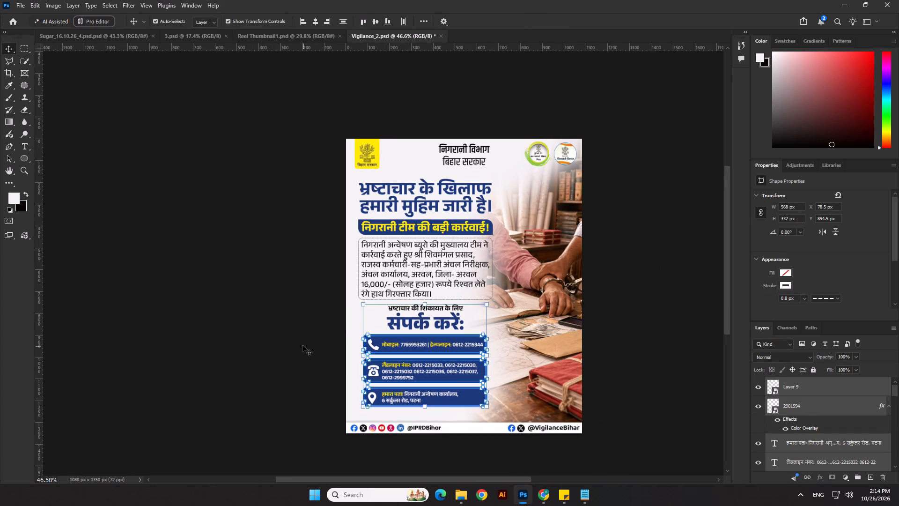
{"action": "left_click", "coordinate": [271, 329]}
Move the whole content block, from the headline through the address box, down 10 px.
{"action": "scroll", "coordinate": [376, 211], "scroll_direction": "up", "scroll_amount": 3}
{"action": "scroll", "coordinate": [292, 178], "scroll_direction": "down", "scroll_amount": 4}
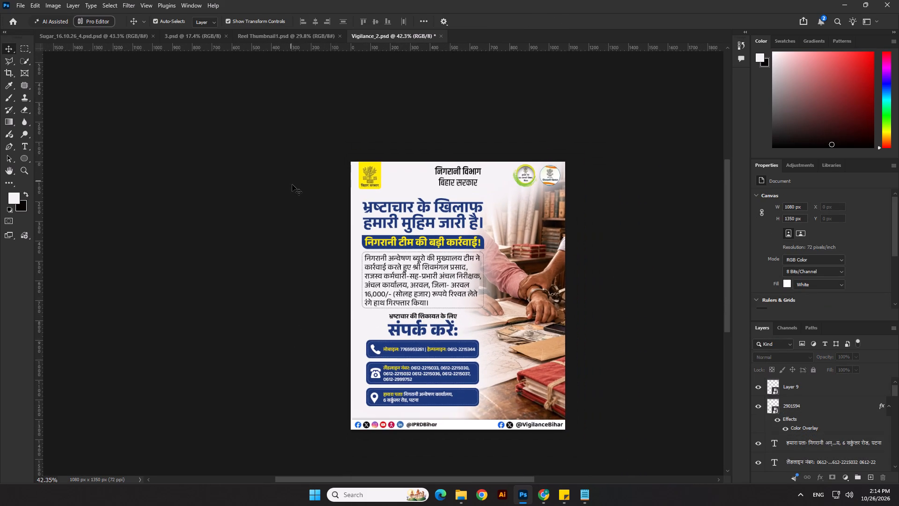
{"action": "left_click_drag", "start_coordinate": [309, 213], "coordinate": [441, 405]}
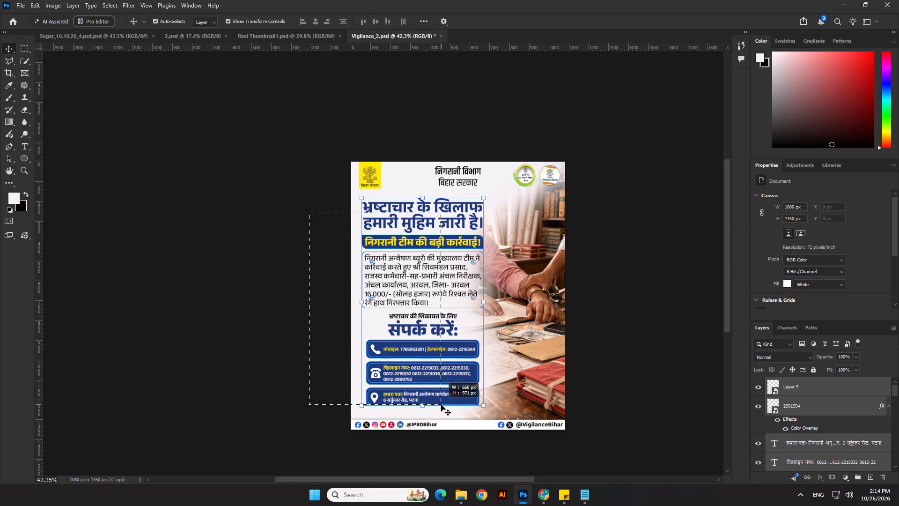
{"action": "key", "text": "shift+Down"}
{"action": "left_click", "coordinate": [250, 353]}
{"action": "scroll", "coordinate": [465, 246], "scroll_direction": "up", "scroll_amount": 2}
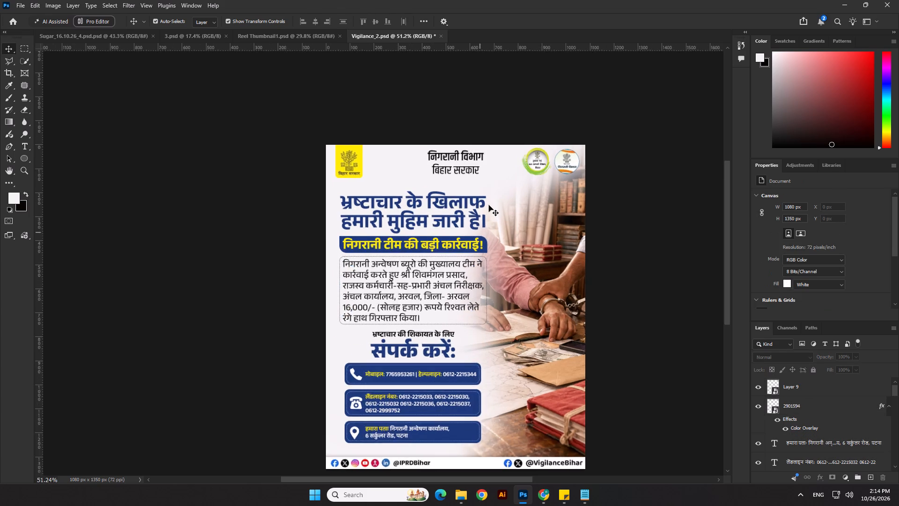
Recolour both lines of the main headline to plum #530e42 and copy that hex code for reuse.
{"action": "scroll", "coordinate": [489, 205], "scroll_direction": "up", "scroll_amount": 2}
{"action": "left_click", "coordinate": [486, 200]}
{"action": "left_click", "coordinate": [475, 201]}
{"action": "scroll", "coordinate": [477, 228], "scroll_direction": "up", "scroll_amount": 5}
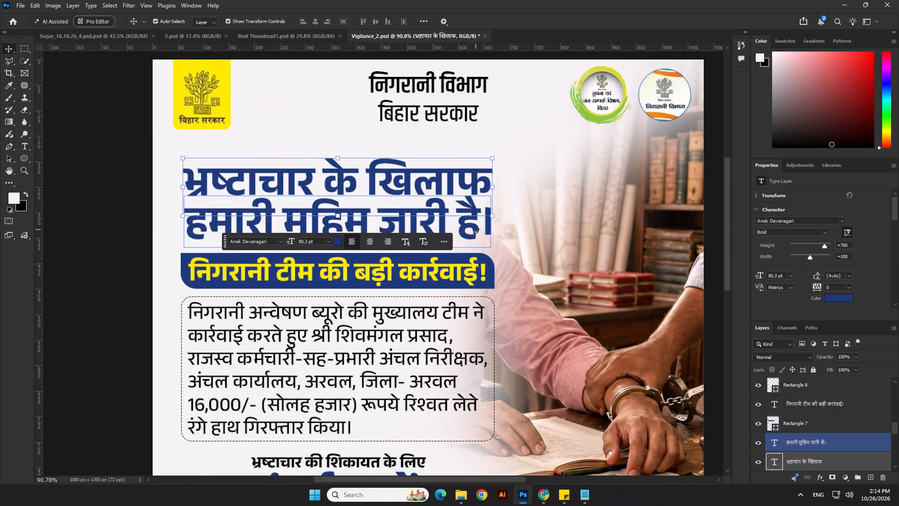
{"action": "scroll", "coordinate": [476, 231], "scroll_direction": "up", "scroll_amount": 4}
{"action": "left_click", "coordinate": [486, 231], "text": "shift"}
{"action": "scroll", "coordinate": [370, 198], "scroll_direction": "down", "scroll_amount": 5}
{"action": "scroll", "coordinate": [315, 267], "scroll_direction": "down", "scroll_amount": 4}
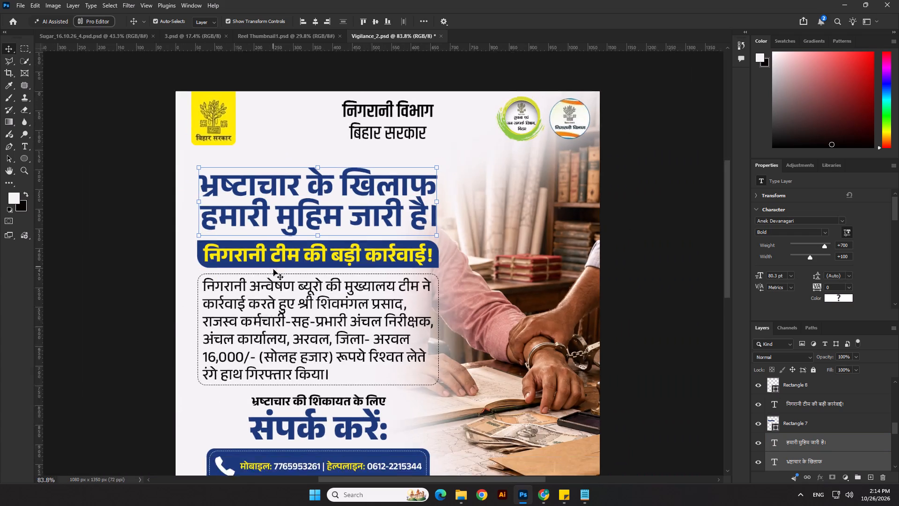
{"action": "left_click", "coordinate": [831, 298]}
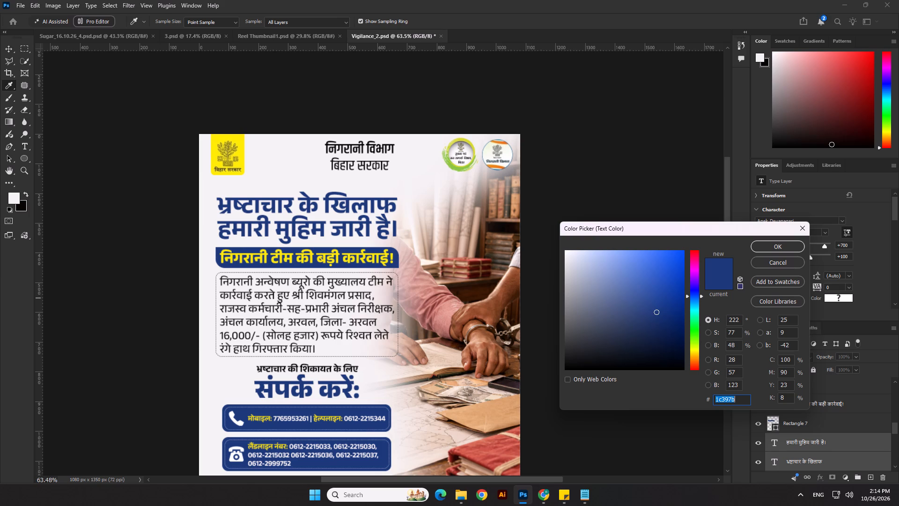
{"action": "left_click", "coordinate": [696, 265]}
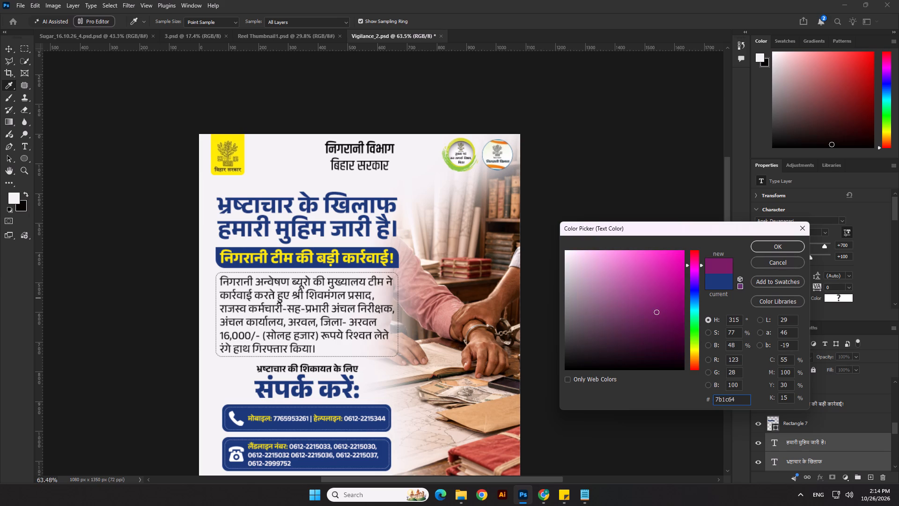
{"action": "left_click", "coordinate": [667, 318]}
{"action": "left_click", "coordinate": [665, 330]}
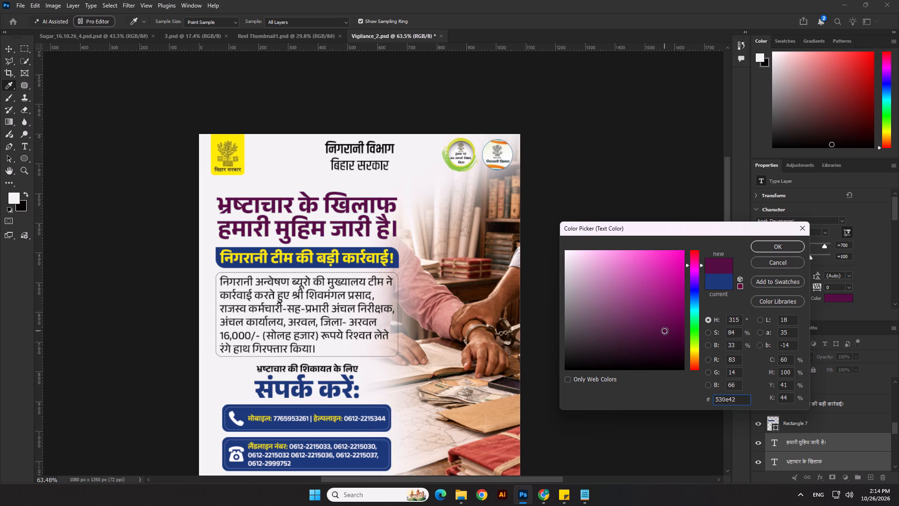
{"action": "left_click_drag", "start_coordinate": [742, 402], "coordinate": [682, 411]}
{"action": "key", "text": "ctrl+c"}
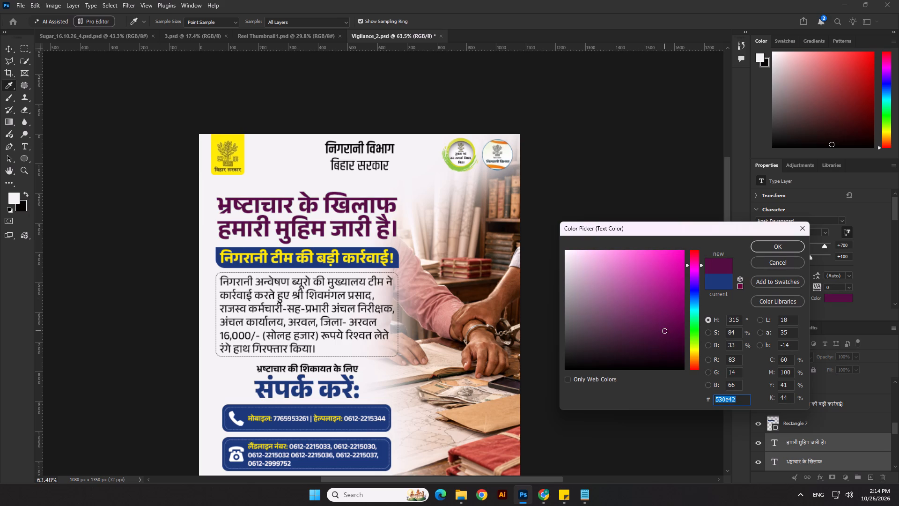
{"action": "left_click", "coordinate": [761, 244]}
{"action": "left_click", "coordinate": [655, 310]}
Fill the banner shape behind the yellow subheading, Rectangle 7, with the same plum from the recent colours.
{"action": "scroll", "coordinate": [414, 287], "scroll_direction": "up", "scroll_amount": 6}
{"action": "left_click", "coordinate": [389, 253]}
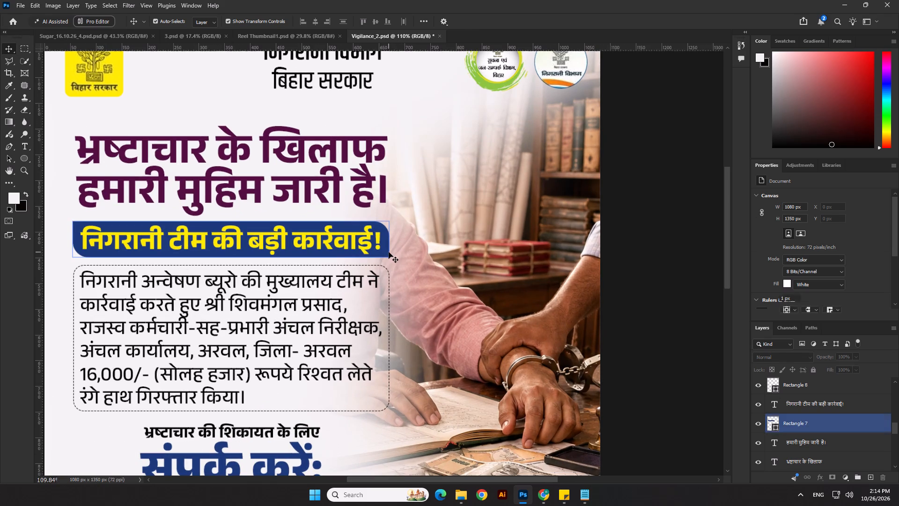
{"action": "left_click", "coordinate": [782, 268]}
{"action": "left_click", "coordinate": [764, 321]}
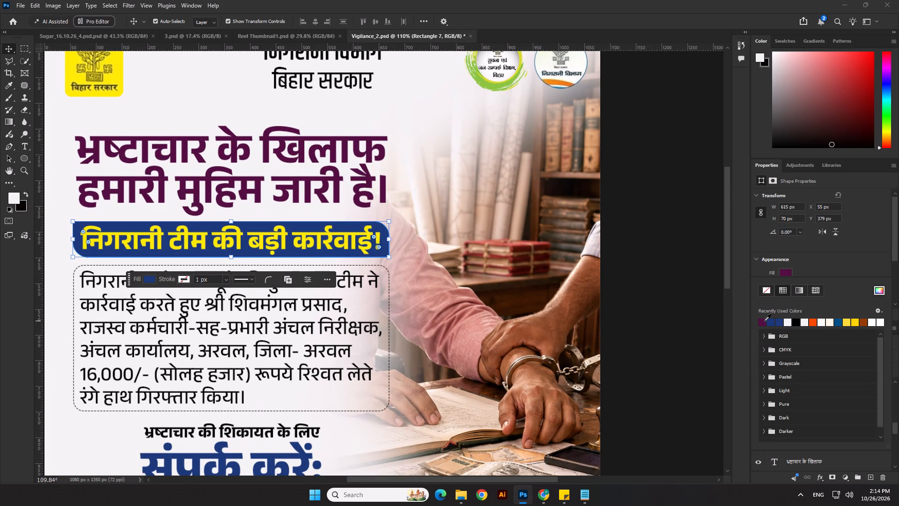
Recolour only the large contact heading words संपर्क करें: to the copied plum #530e42.
{"action": "scroll", "coordinate": [532, 230], "scroll_direction": "down", "scroll_amount": 3}
{"action": "double_click", "coordinate": [361, 407]}
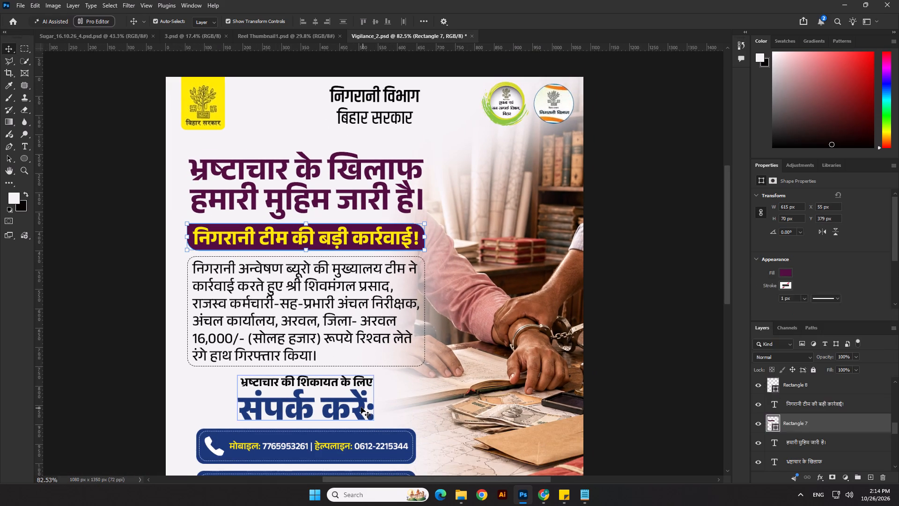
{"action": "left_click_drag", "start_coordinate": [372, 412], "coordinate": [203, 414]}
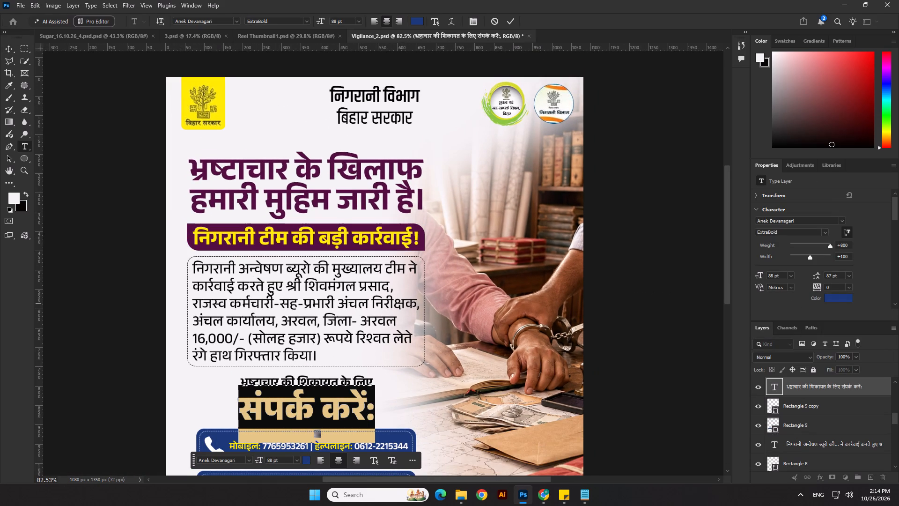
{"action": "left_click", "coordinate": [832, 298]}
{"action": "key", "text": "ctrl+v"}
{"action": "left_click", "coordinate": [793, 250]}
{"action": "scroll", "coordinate": [517, 200], "scroll_direction": "down", "scroll_amount": 6}
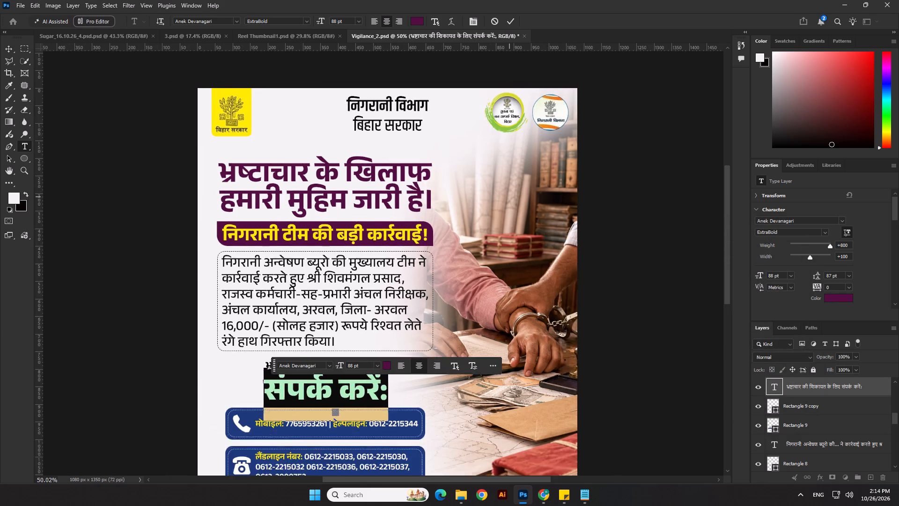
{"action": "left_click", "coordinate": [174, 335]}
Fill the mobile, landline and address boxes together with the recently used plum.
{"action": "scroll", "coordinate": [466, 349], "scroll_direction": "up", "scroll_amount": 6}
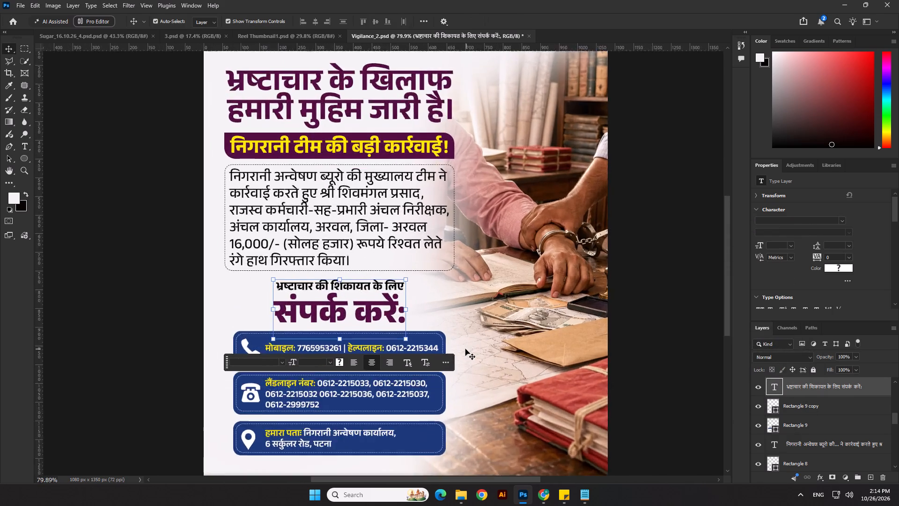
{"action": "scroll", "coordinate": [465, 349], "scroll_direction": "up", "scroll_amount": 6}
{"action": "left_click", "coordinate": [433, 337], "text": "shift"}
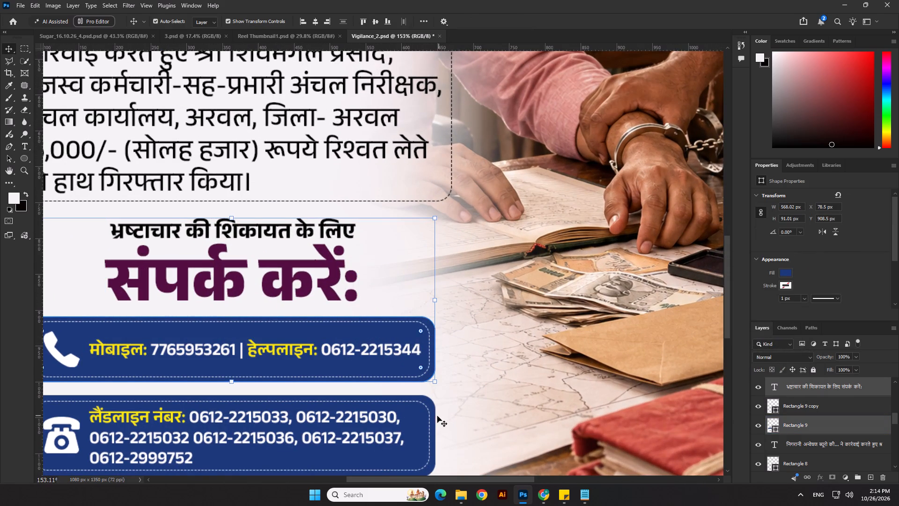
{"action": "left_click", "coordinate": [435, 416]}
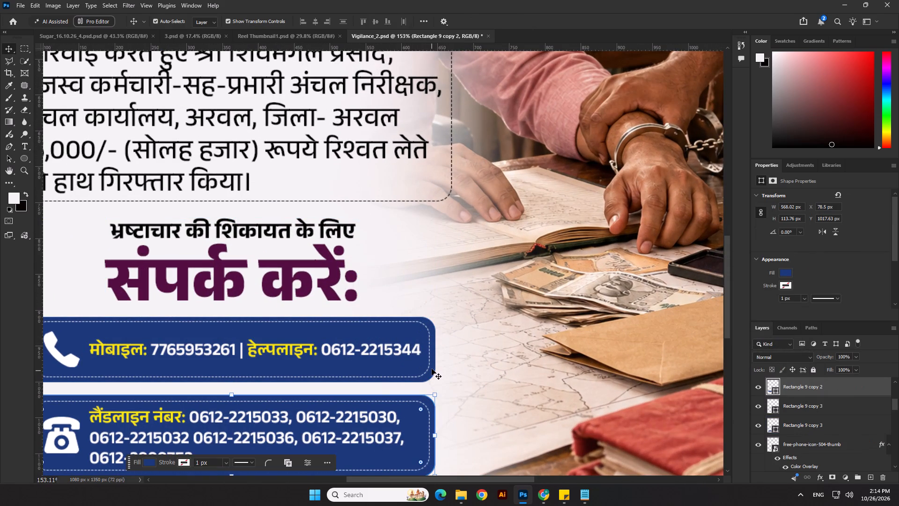
{"action": "left_click", "coordinate": [432, 369], "text": "shift"}
{"action": "scroll", "coordinate": [413, 215], "scroll_direction": "down", "scroll_amount": 6}
{"action": "scroll", "coordinate": [438, 405], "scroll_direction": "up", "scroll_amount": 4}
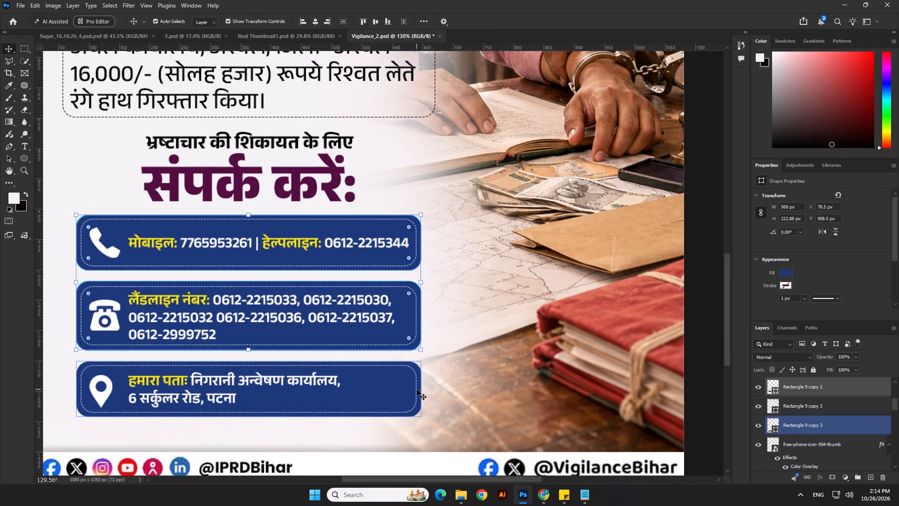
{"action": "left_click", "coordinate": [420, 390], "text": "shift"}
{"action": "left_click", "coordinate": [791, 268]}
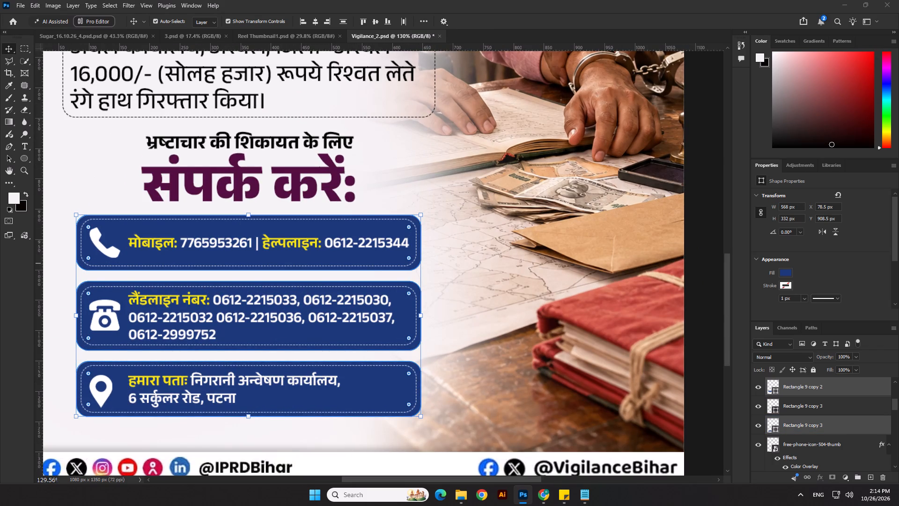
{"action": "left_click", "coordinate": [761, 320]}
{"action": "scroll", "coordinate": [593, 284], "scroll_direction": "down", "scroll_amount": 7}
{"action": "scroll", "coordinate": [519, 309], "scroll_direction": "down", "scroll_amount": 4}
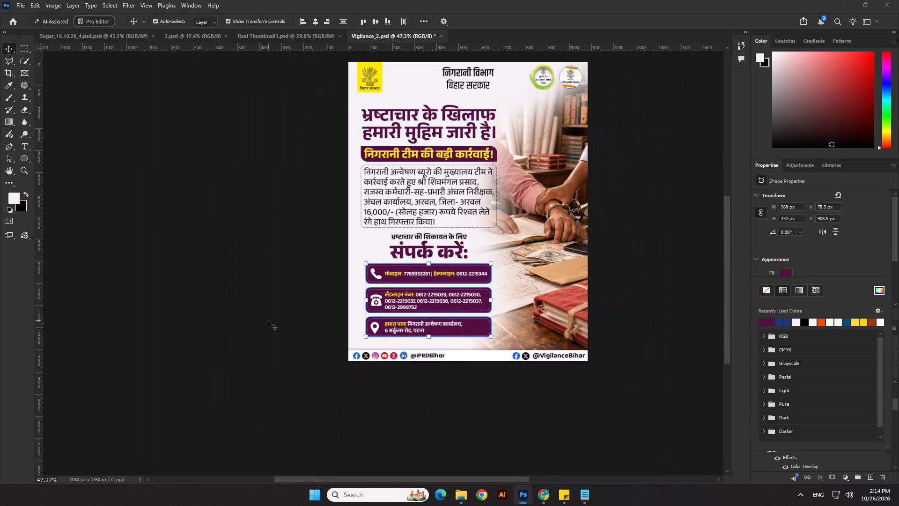
{"action": "left_click", "coordinate": [268, 320]}
Make the phrase 16,000/- (सोलह हजार) रूपये रिश्वत लेते in the notice paragraph Bold and plum #530e42.
{"action": "scroll", "coordinate": [268, 320], "scroll_direction": "down", "scroll_amount": 15}
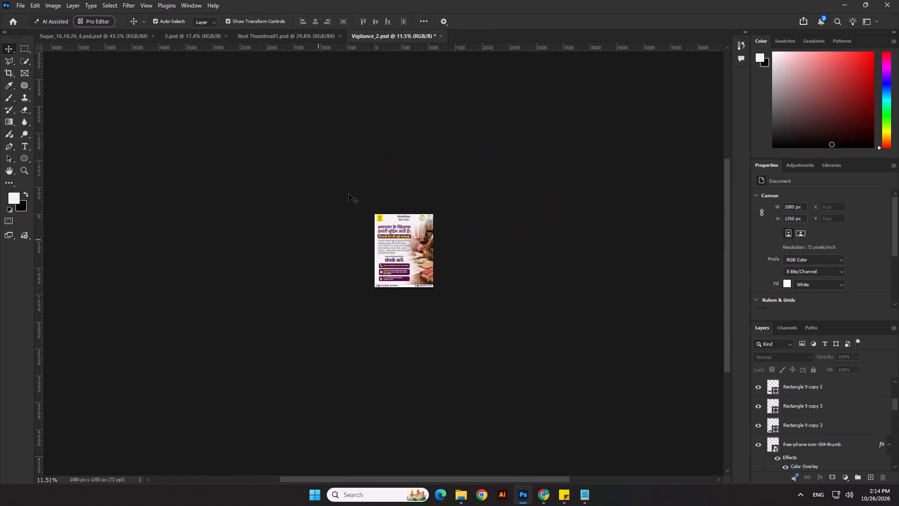
{"action": "scroll", "coordinate": [427, 262], "scroll_direction": "up", "scroll_amount": 13}
{"action": "scroll", "coordinate": [324, 234], "scroll_direction": "up", "scroll_amount": 8}
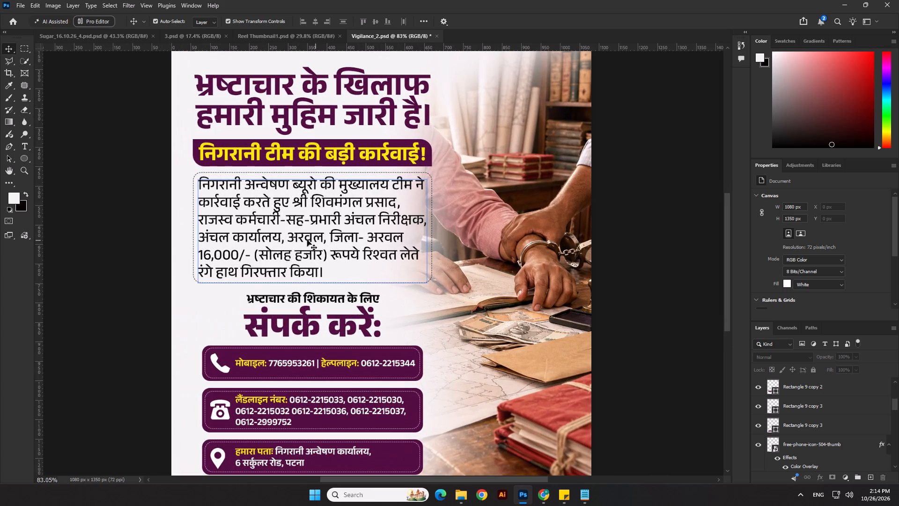
{"action": "double_click", "coordinate": [295, 235]}
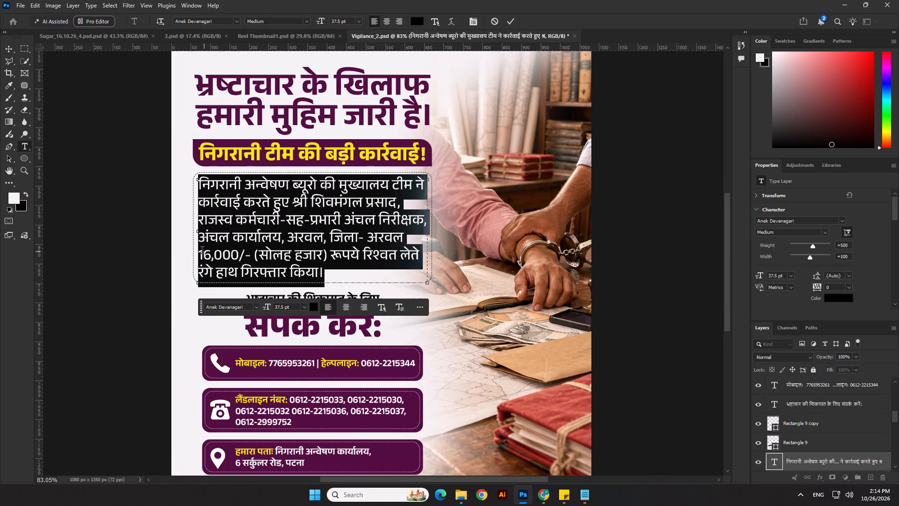
{"action": "left_click_drag", "start_coordinate": [199, 252], "coordinate": [215, 275]}
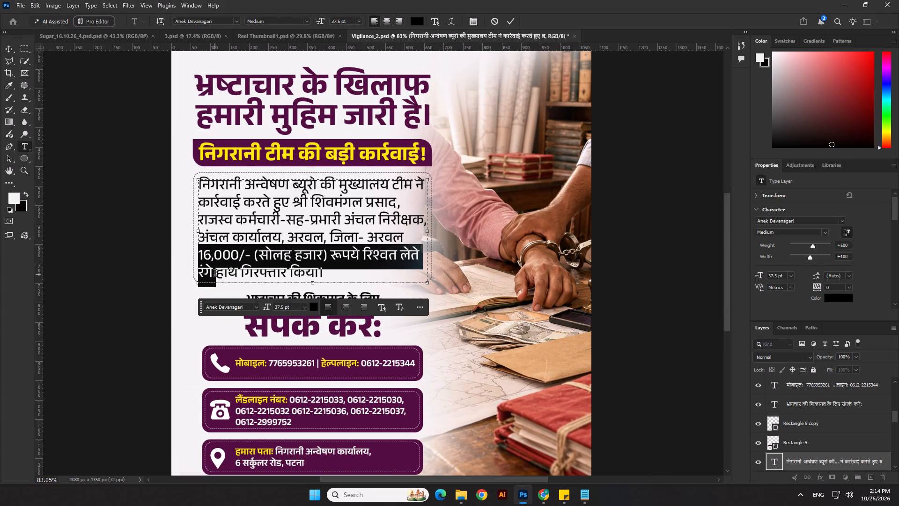
{"action": "left_click_drag", "start_coordinate": [215, 275], "coordinate": [420, 260]}
{"action": "left_click", "coordinate": [825, 233]}
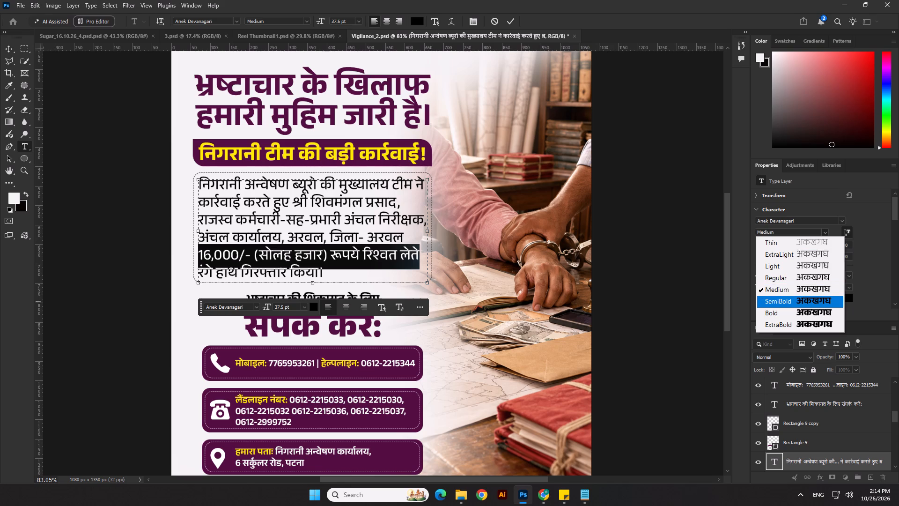
{"action": "left_click", "coordinate": [790, 309]}
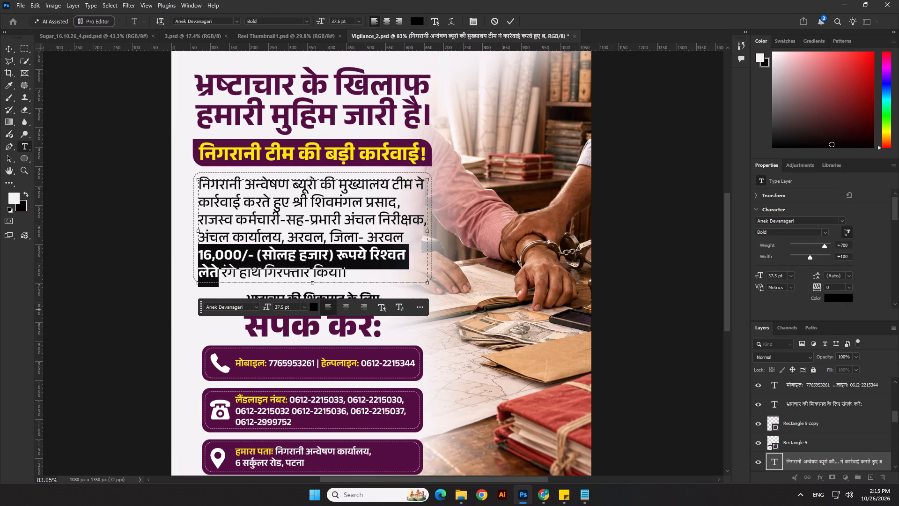
{"action": "left_click", "coordinate": [827, 296]}
{"action": "key", "text": "ctrl+v"}
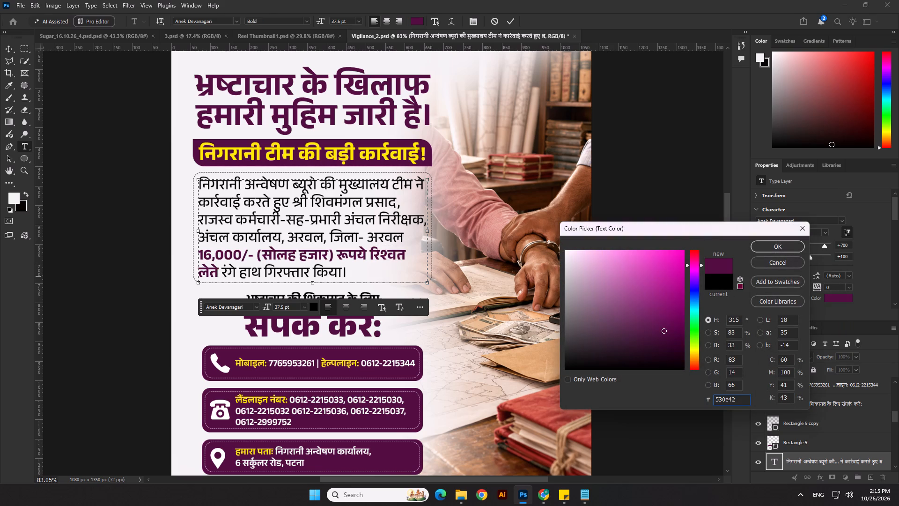
{"action": "left_click", "coordinate": [779, 242]}
{"action": "left_click", "coordinate": [510, 21]}
{"action": "left_click", "coordinate": [652, 189]}
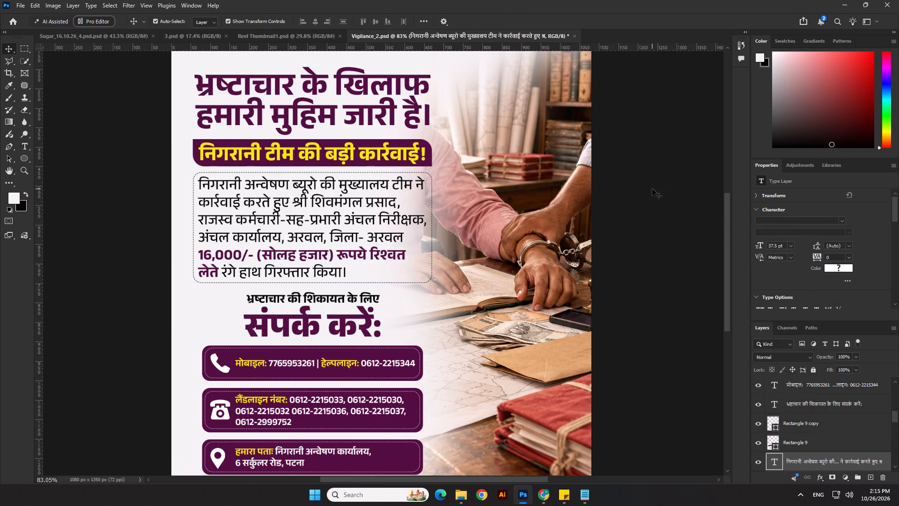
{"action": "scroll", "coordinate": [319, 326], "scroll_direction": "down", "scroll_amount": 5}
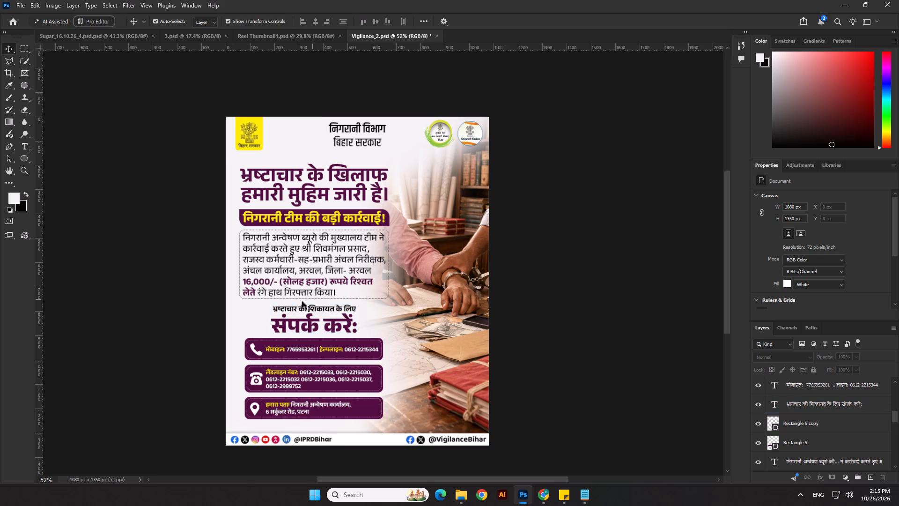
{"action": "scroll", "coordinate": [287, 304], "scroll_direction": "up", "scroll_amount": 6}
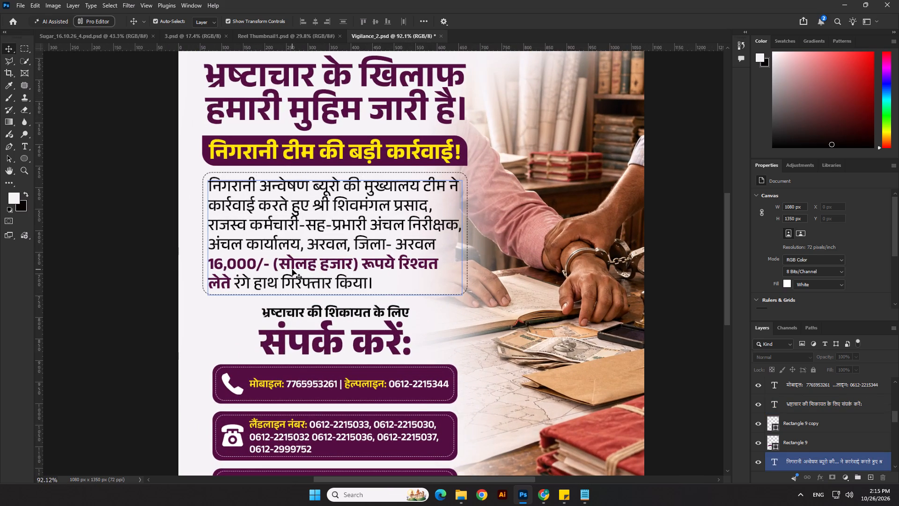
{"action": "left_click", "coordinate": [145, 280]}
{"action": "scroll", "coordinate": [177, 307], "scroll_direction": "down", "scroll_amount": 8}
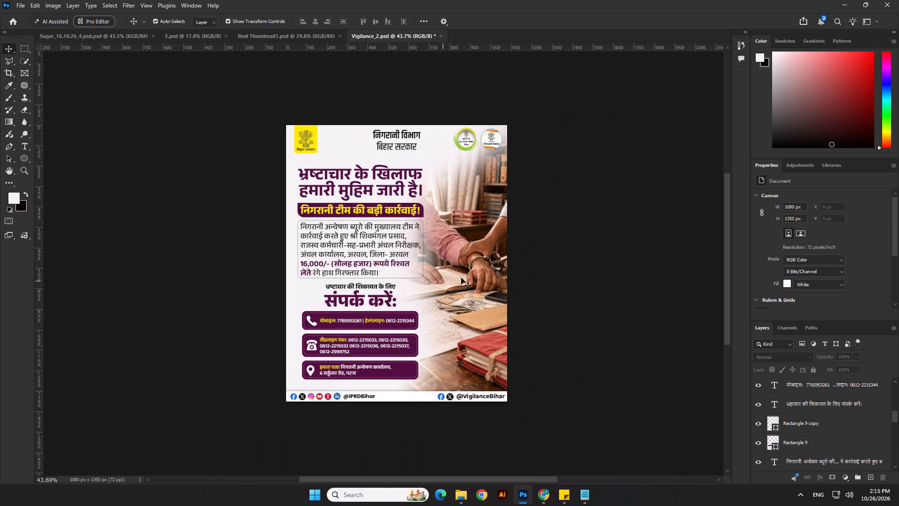
Unlock the background photo layer, Layer 12.
{"action": "left_click", "coordinate": [504, 287]}
{"action": "scroll", "coordinate": [876, 434], "scroll_direction": "down", "scroll_amount": 14}
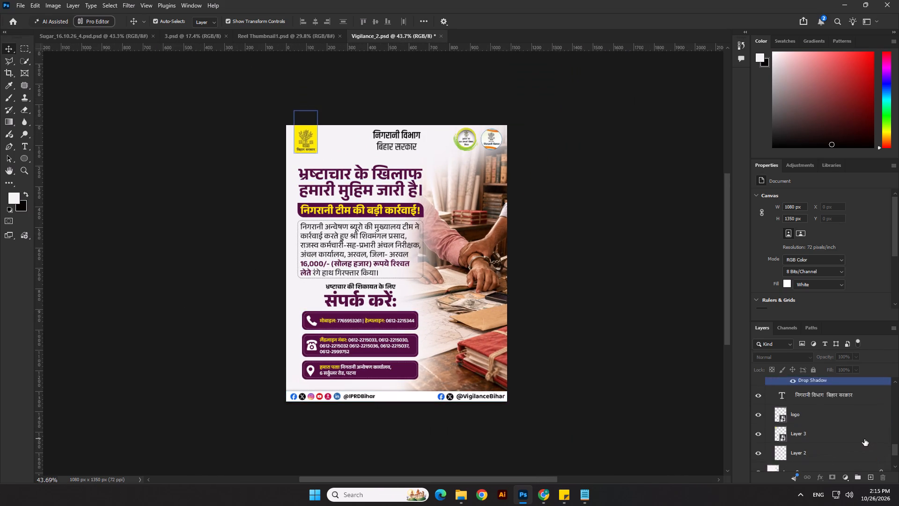
{"action": "scroll", "coordinate": [864, 439], "scroll_direction": "down", "scroll_amount": 5}
{"action": "left_click", "coordinate": [879, 424]}
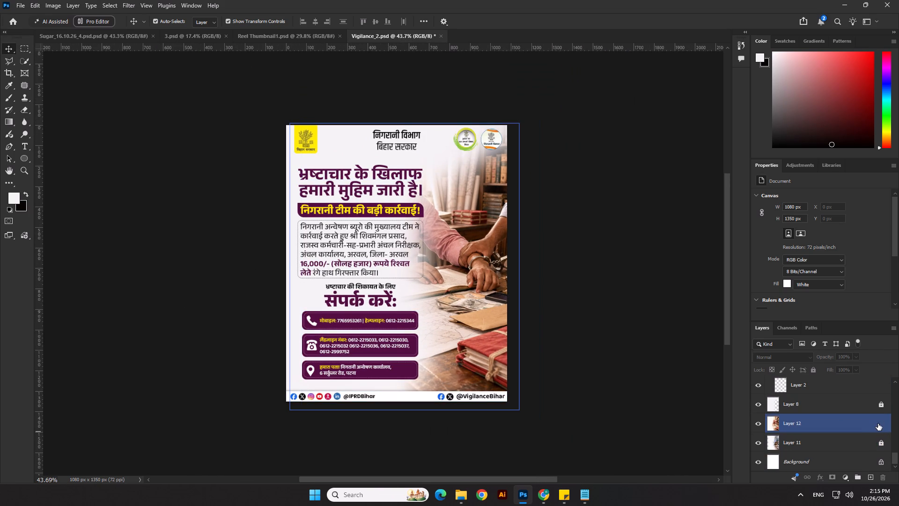
Try different horizontal offsets for the Layer 12 photo and settle about 10 px right of its starting position.
{"action": "left_click", "coordinate": [868, 426]}
{"action": "key", "text": "Right"}
{"action": "key", "text": "shift+Right"}
{"action": "key", "text": "shift+Right"}
{"action": "key", "text": "shift+Right"}
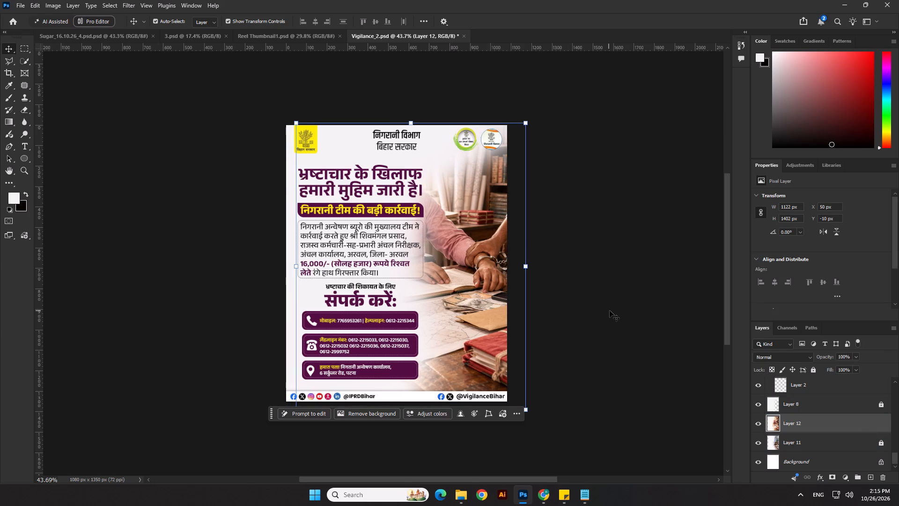
{"action": "key", "text": "shift+Left"}
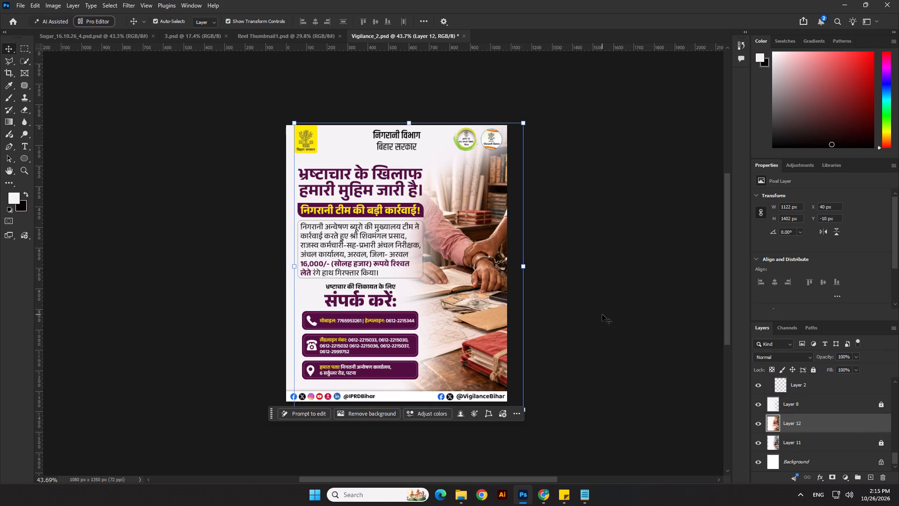
{"action": "key", "text": "shift+Right"}
{"action": "key", "text": "shift+Right"}
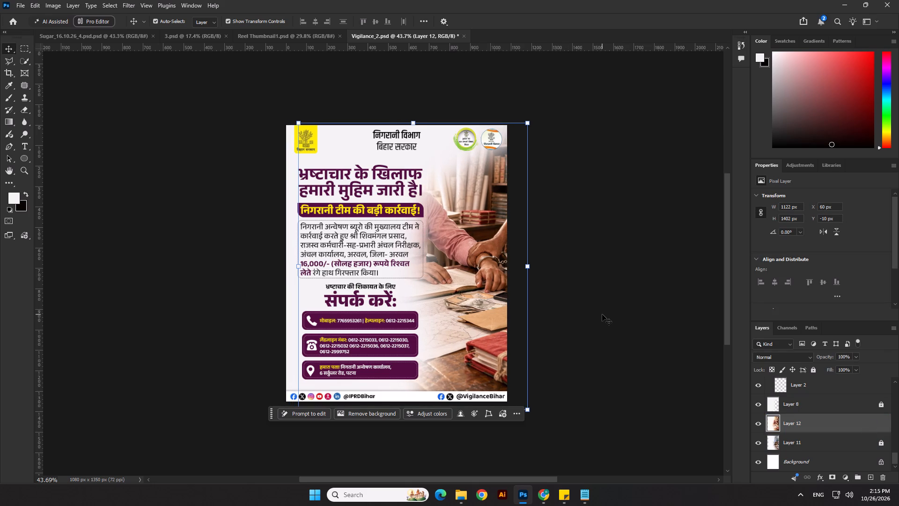
{"action": "key", "text": "shift+Left"}
{"action": "key", "text": "shift+Left"}
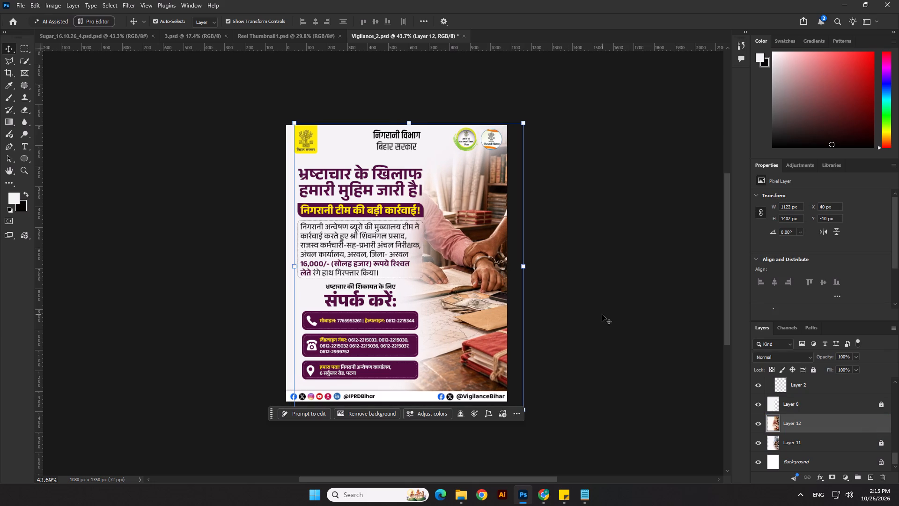
{"action": "key", "text": "shift+Left"}
{"action": "left_click", "coordinate": [602, 314]}
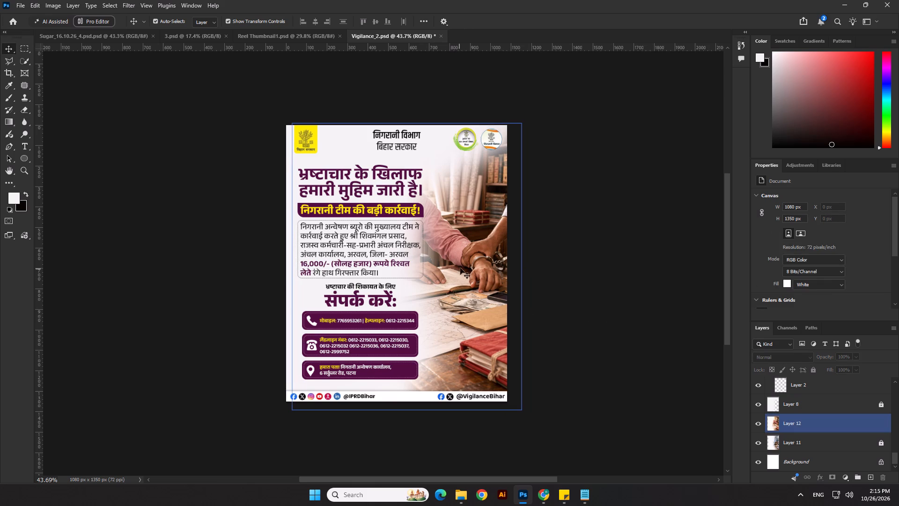
Deselect the Layer 12 photo and save the Vigilance_2 document.
{"action": "left_click", "coordinate": [619, 308]}
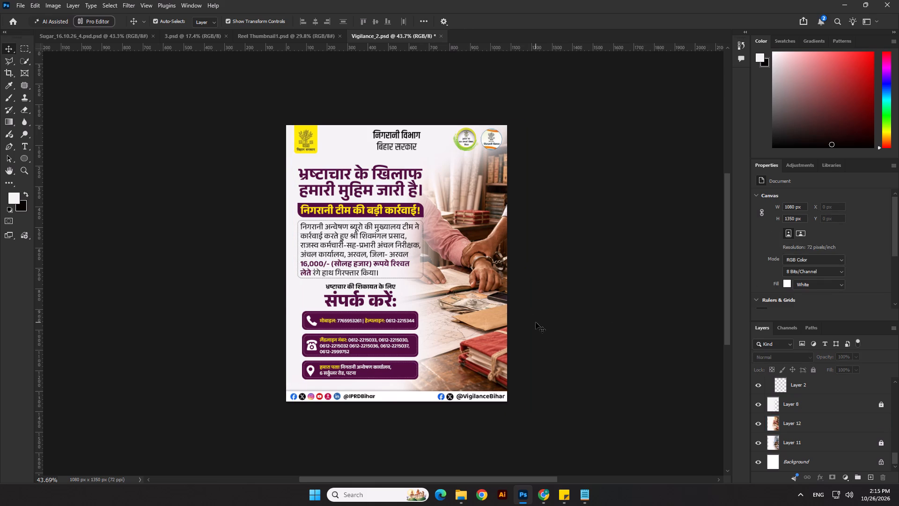
{"action": "scroll", "coordinate": [426, 229], "scroll_direction": "up", "scroll_amount": 4}
{"action": "left_click", "coordinate": [159, 266]}
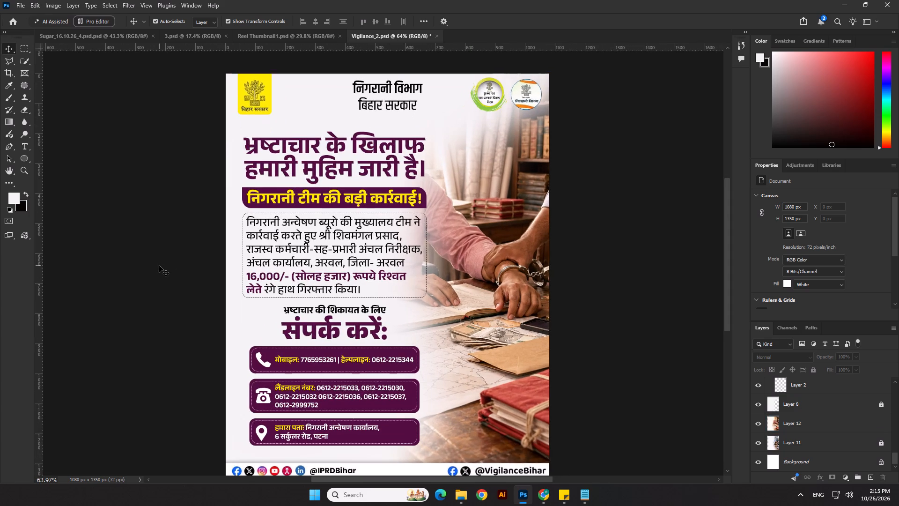
{"action": "scroll", "coordinate": [339, 267], "scroll_direction": "down", "scroll_amount": 2}
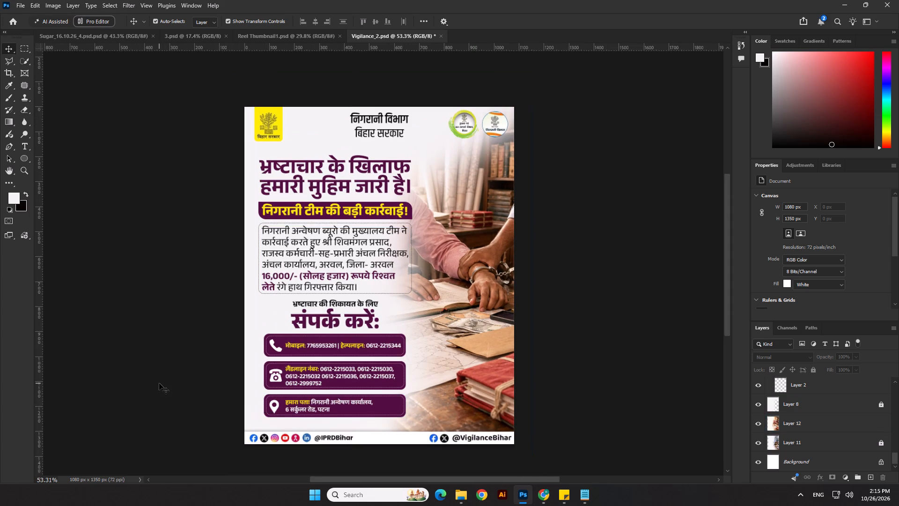
{"action": "scroll", "coordinate": [361, 304], "scroll_direction": "up", "scroll_amount": 2}
{"action": "key", "text": "ctrl+s"}
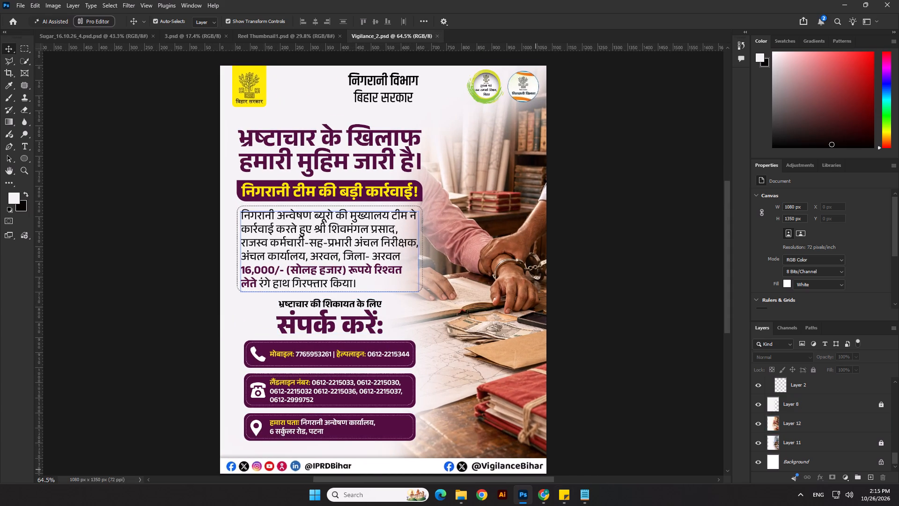
Check the poster's wording against the source text in Notepad and return to Photoshop.
{"action": "left_click", "coordinate": [584, 497]}
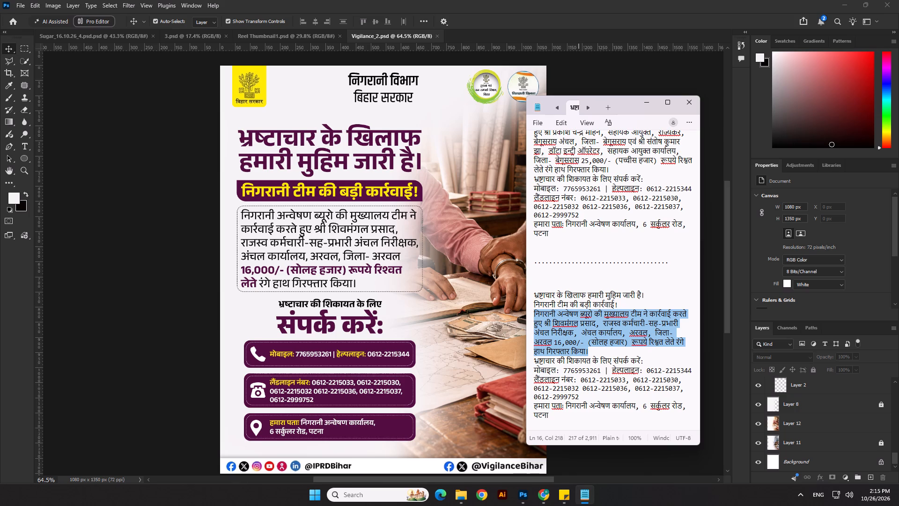
{"action": "left_click", "coordinate": [584, 497]}
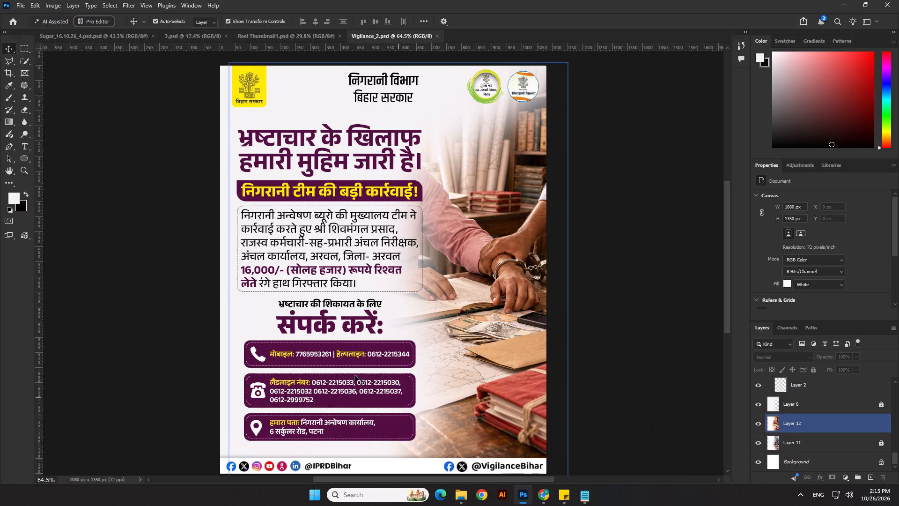
{"action": "left_click", "coordinate": [169, 235]}
Save a PNG copy named Vigilance_2 copy.png in the 26.10.26 folder with the large file size option.
{"action": "left_click", "coordinate": [18, 8]}
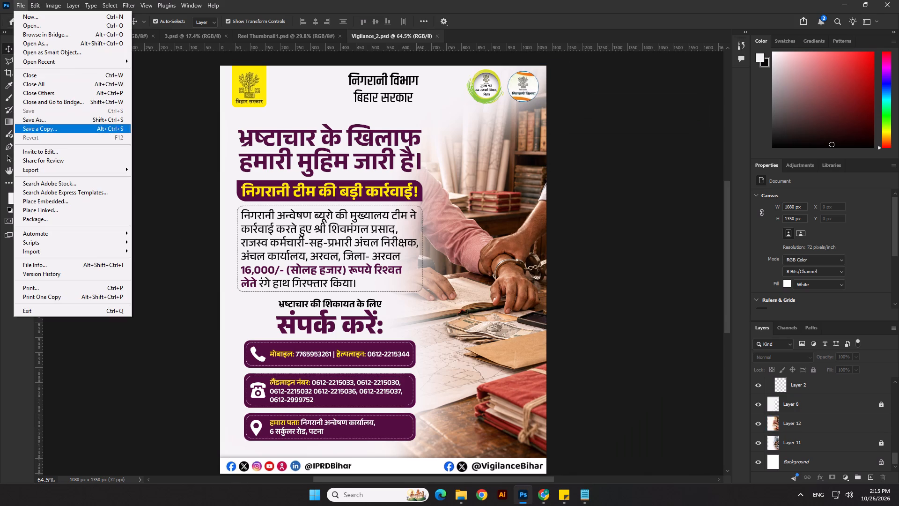
{"action": "left_click", "coordinate": [44, 126]}
{"action": "left_click", "coordinate": [140, 388]}
{"action": "left_click", "coordinate": [124, 327]}
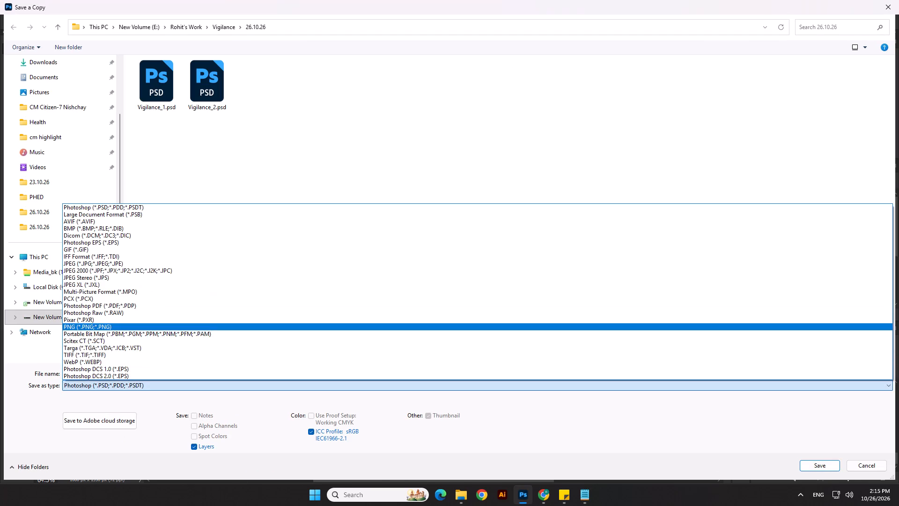
{"action": "left_click", "coordinate": [802, 466]}
{"action": "left_click", "coordinate": [512, 146]}
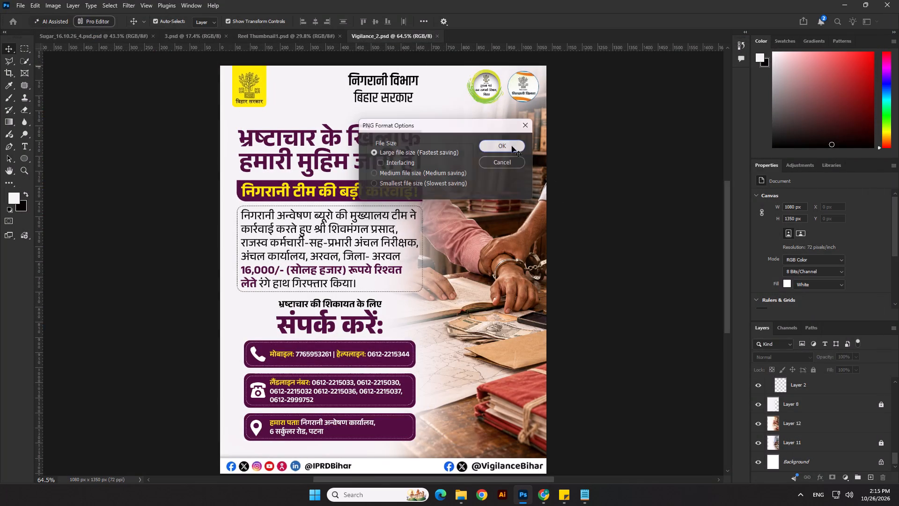
Examine the notice paragraph up close and the poster's overall layout.
{"action": "scroll", "coordinate": [224, 290], "scroll_direction": "up", "scroll_amount": 5}
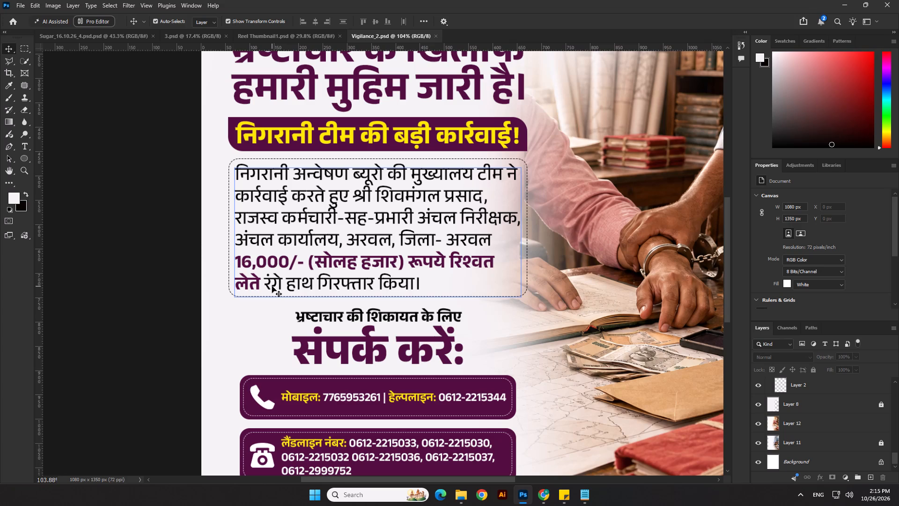
{"action": "scroll", "coordinate": [272, 286], "scroll_direction": "down", "scroll_amount": 7}
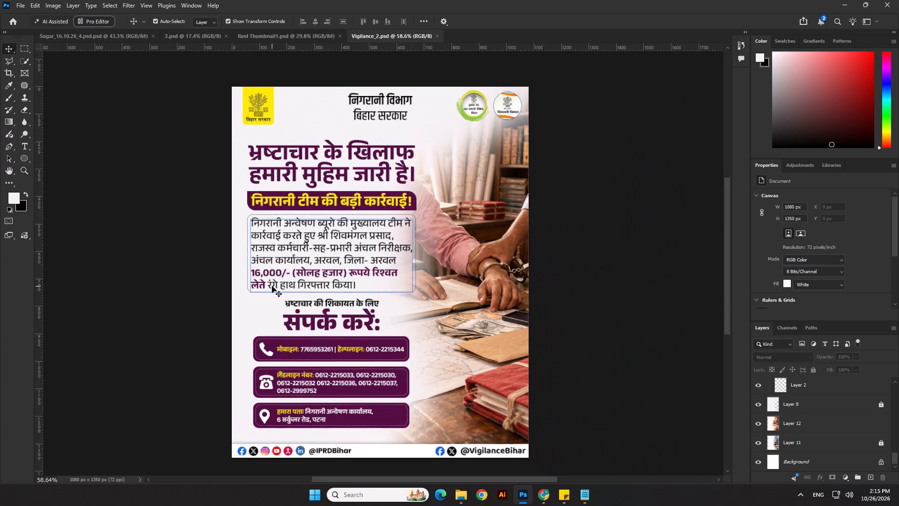
{"action": "scroll", "coordinate": [272, 286], "scroll_direction": "up", "scroll_amount": 4}
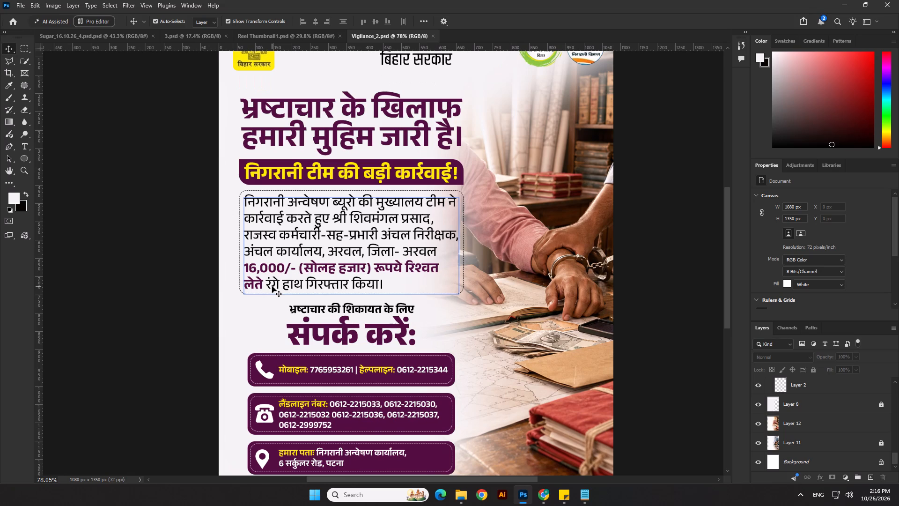
{"action": "left_click", "coordinate": [128, 284]}
{"action": "scroll", "coordinate": [128, 284], "scroll_direction": "down", "scroll_amount": 4}
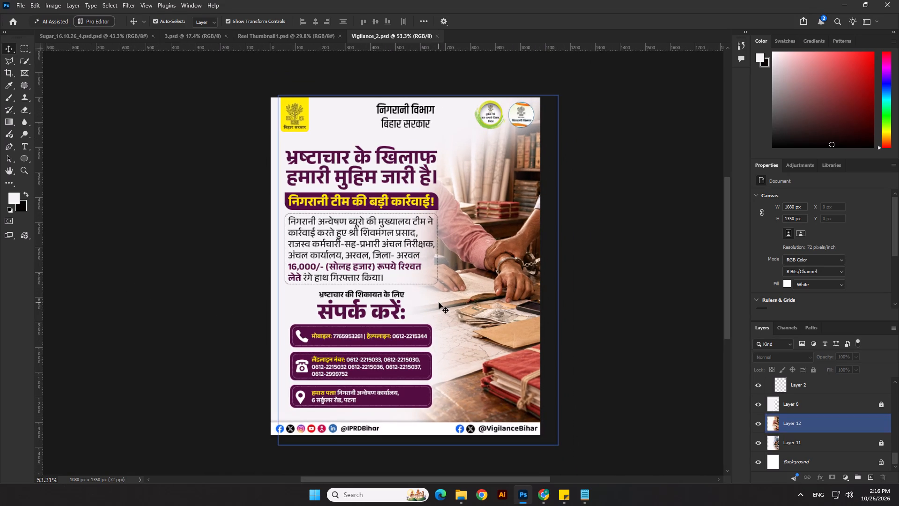
{"action": "left_click", "coordinate": [577, 258]}
Set the notice paragraph's text size to 37 pt and nudge the paragraph slightly down within its dashed box.
{"action": "scroll", "coordinate": [376, 259], "scroll_direction": "up", "scroll_amount": 4}
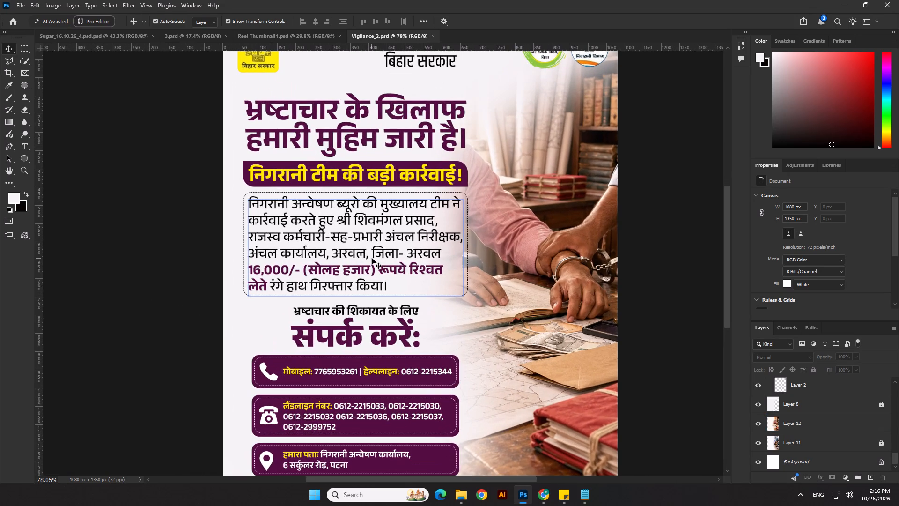
{"action": "left_click", "coordinate": [372, 258]}
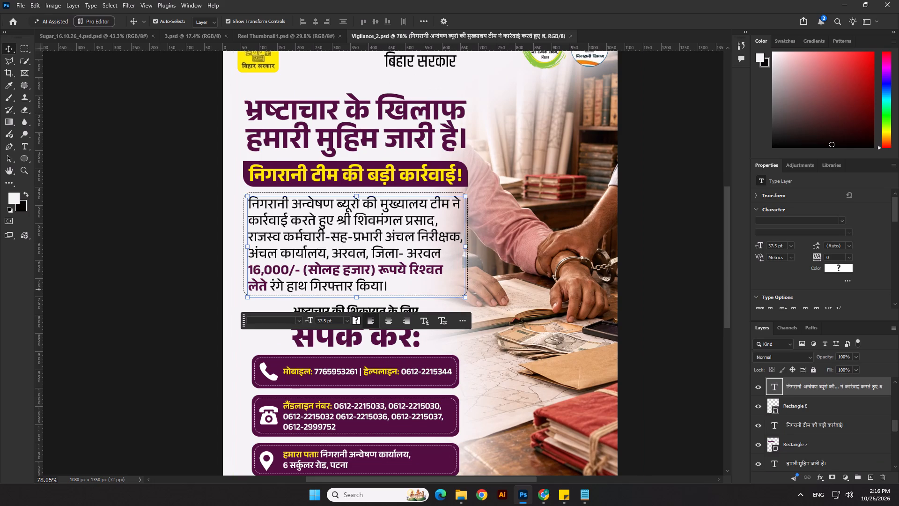
{"action": "left_click", "coordinate": [776, 245]}
{"action": "key", "text": "BackSpace"}
{"action": "key", "text": "Return"}
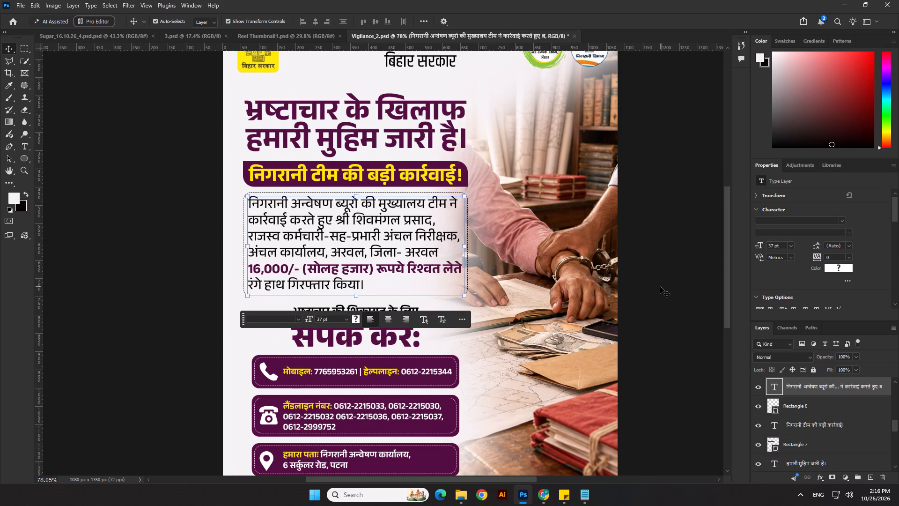
{"action": "key", "text": "Down"}
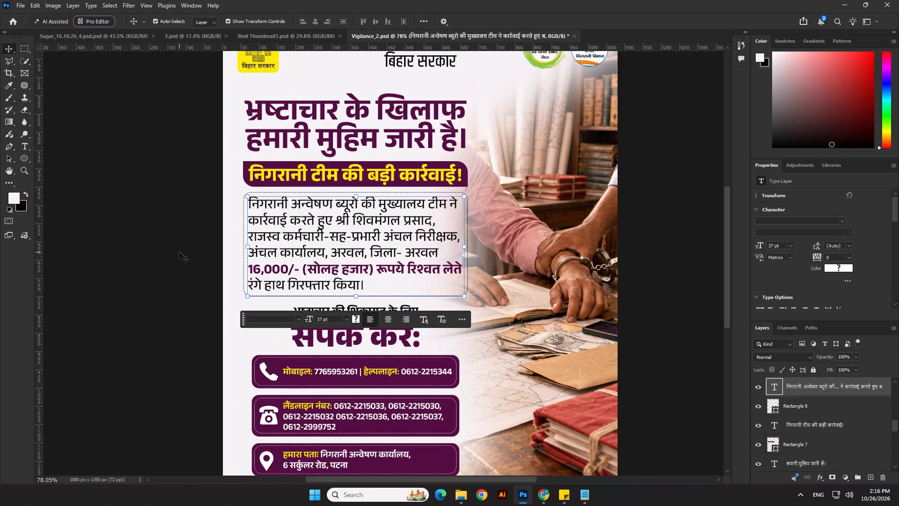
{"action": "left_click", "coordinate": [177, 252]}
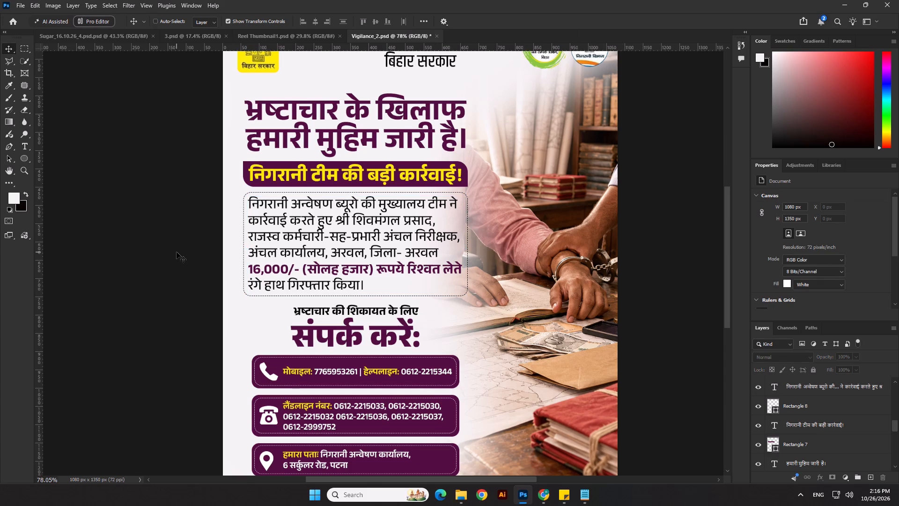
Save the Vigilance_2 document with the resized notice paragraph.
{"action": "key", "text": "ctrl+s"}
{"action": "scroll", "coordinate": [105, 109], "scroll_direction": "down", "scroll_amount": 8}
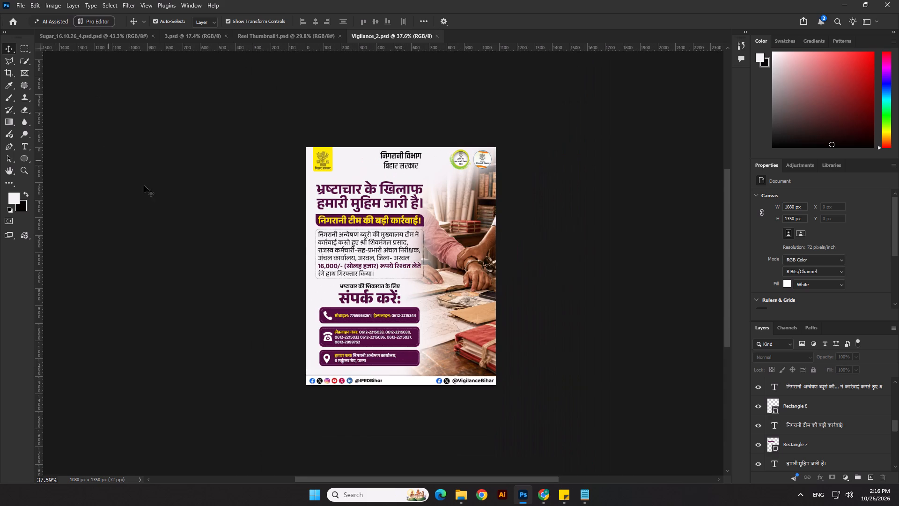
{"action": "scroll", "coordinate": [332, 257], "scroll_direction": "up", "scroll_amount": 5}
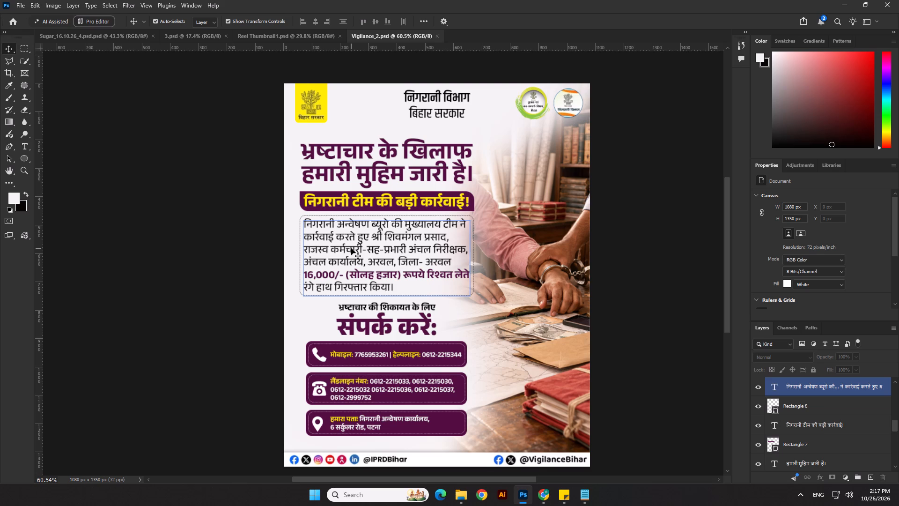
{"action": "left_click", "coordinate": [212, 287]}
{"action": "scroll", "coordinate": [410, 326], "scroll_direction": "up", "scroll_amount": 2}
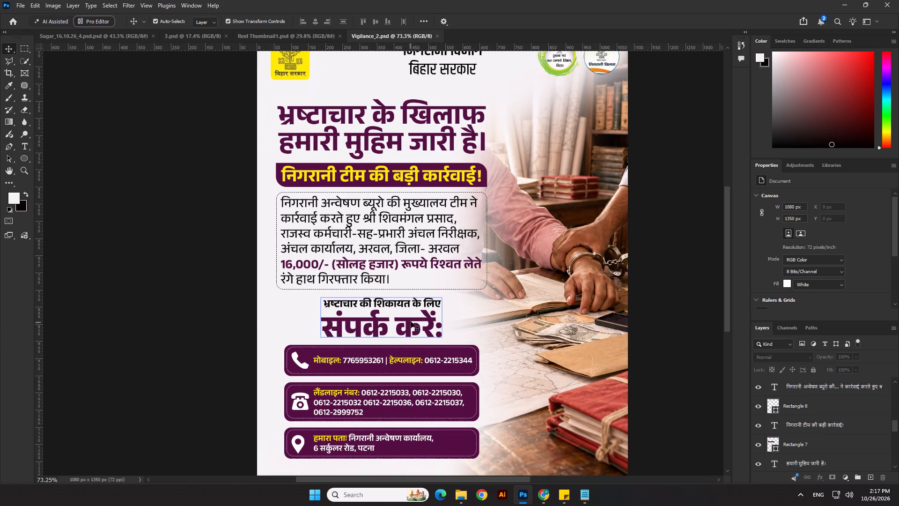
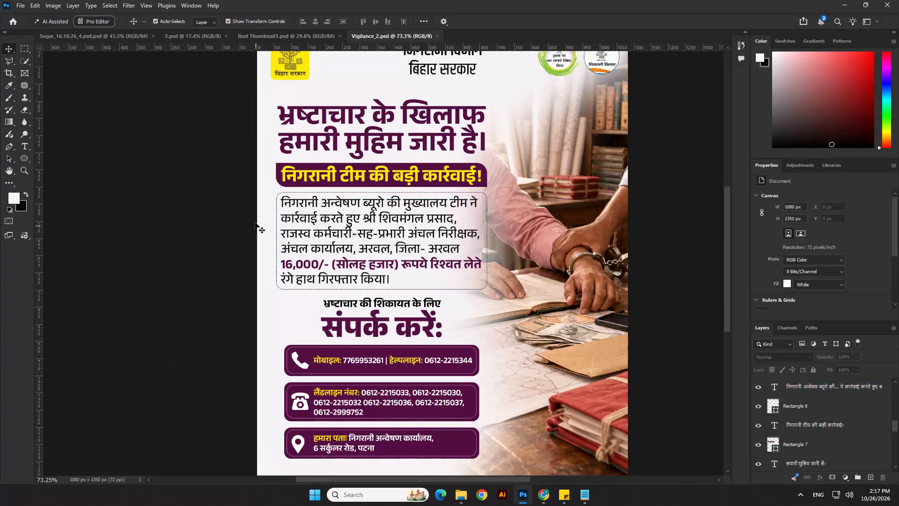
Save the Vigilance_2 document again after a check of the poster layout.
{"action": "left_click", "coordinate": [255, 223]}
{"action": "left_click", "coordinate": [173, 281]}
{"action": "scroll", "coordinate": [192, 286], "scroll_direction": "down", "scroll_amount": 4}
{"action": "scroll", "coordinate": [375, 265], "scroll_direction": "up", "scroll_amount": 2}
{"action": "key", "text": "ctrl+s"}
Save a PNG copy over the existing Vigilance_2 copy.png in the 26.10.26 folder, with the large file size option.
{"action": "scroll", "coordinate": [322, 243], "scroll_direction": "up", "scroll_amount": 1}
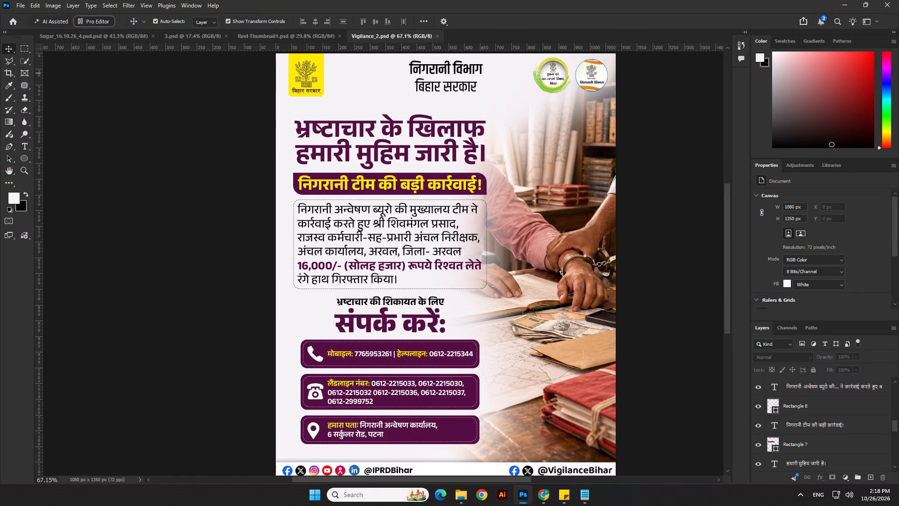
{"action": "left_click", "coordinate": [17, 11]}
{"action": "left_click", "coordinate": [46, 124]}
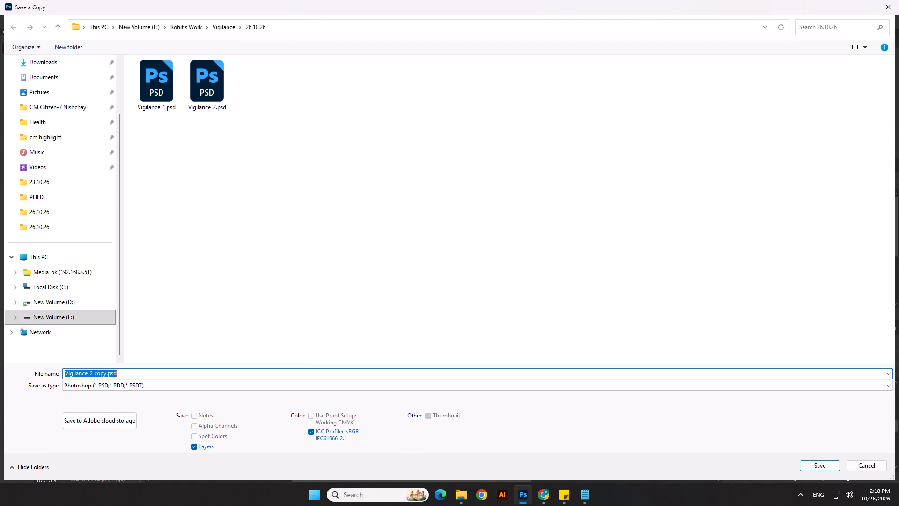
{"action": "left_click", "coordinate": [164, 380]}
{"action": "left_click", "coordinate": [131, 323]}
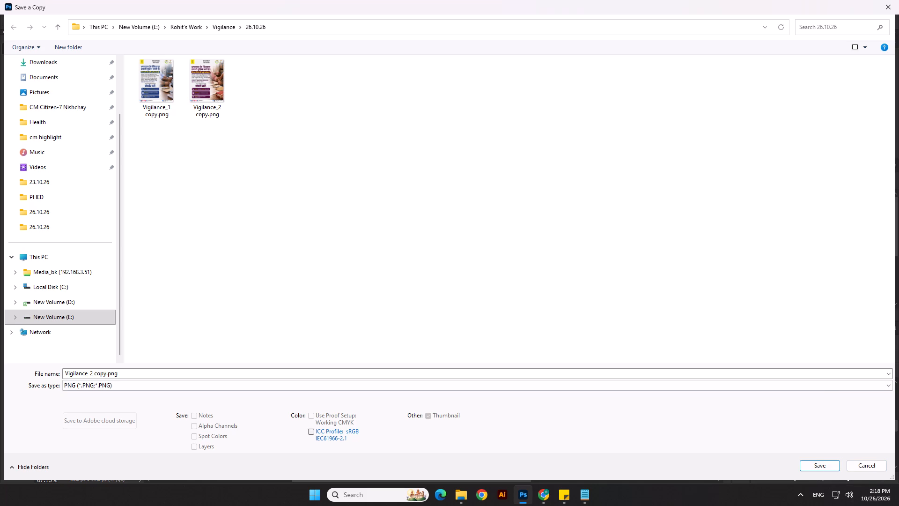
{"action": "left_click", "coordinate": [825, 467]}
{"action": "left_click", "coordinate": [469, 251]}
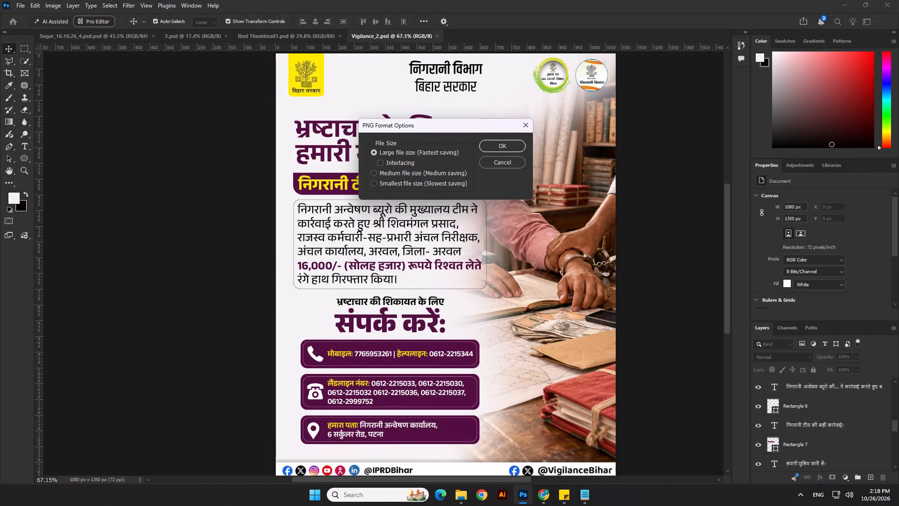
{"action": "left_click", "coordinate": [517, 146]}
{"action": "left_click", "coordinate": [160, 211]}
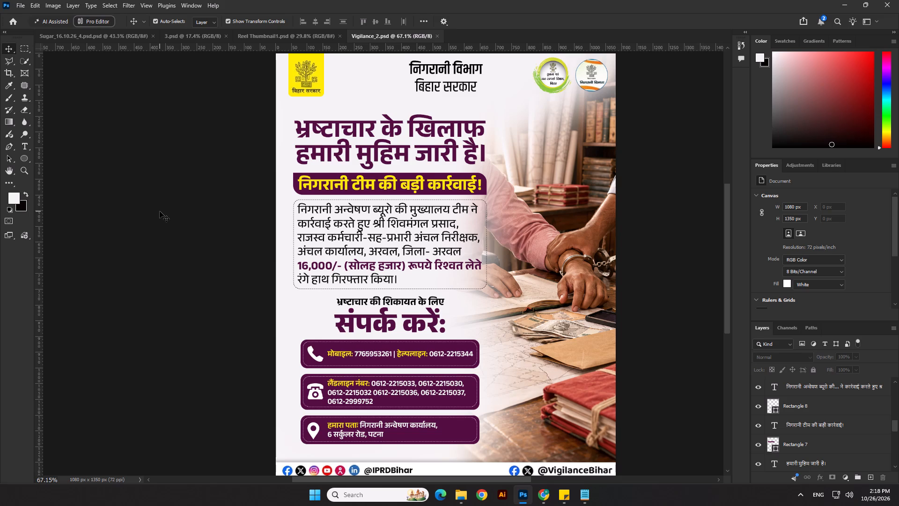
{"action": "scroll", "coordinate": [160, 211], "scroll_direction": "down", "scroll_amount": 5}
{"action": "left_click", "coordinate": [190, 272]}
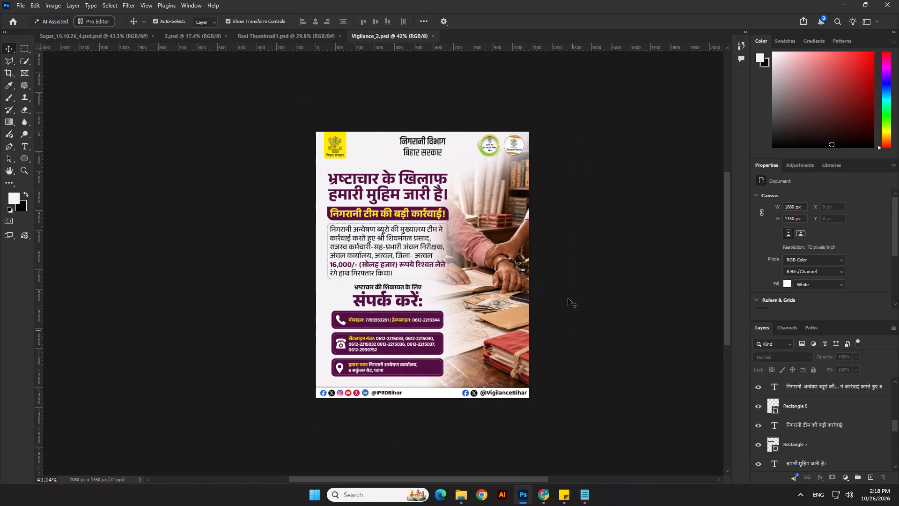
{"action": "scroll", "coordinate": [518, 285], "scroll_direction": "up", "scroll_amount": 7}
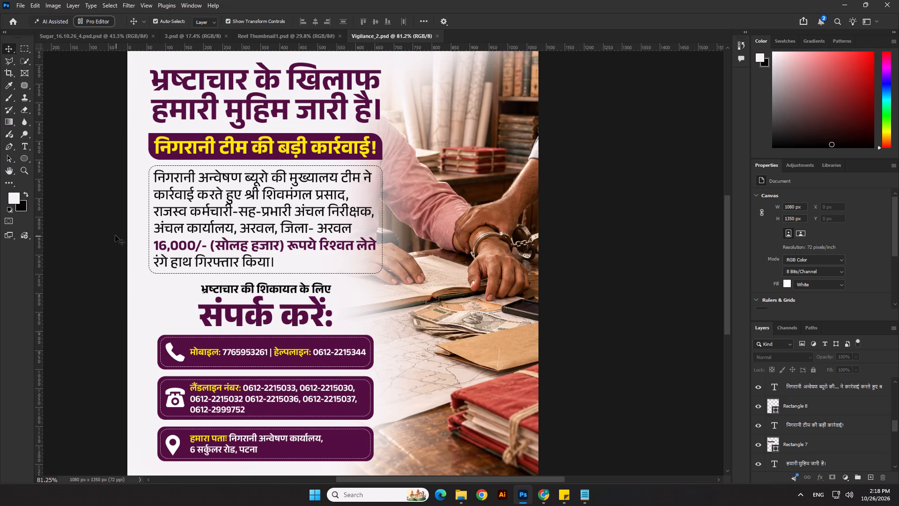
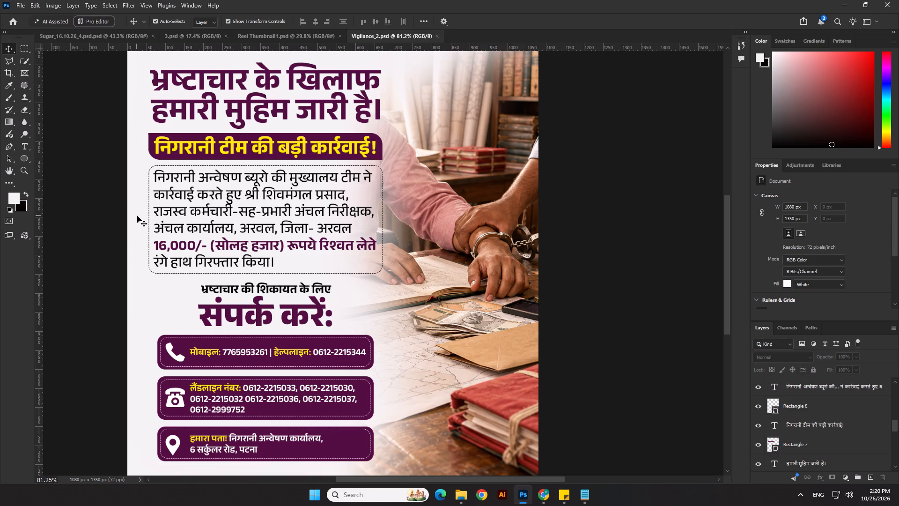
Review the Vigilance_2 poster as a whole and up close, from the header logos and notice text to the contact boxes and footer.
{"action": "scroll", "coordinate": [252, 236], "scroll_direction": "down", "scroll_amount": 8}
{"action": "left_click", "coordinate": [504, 290]}
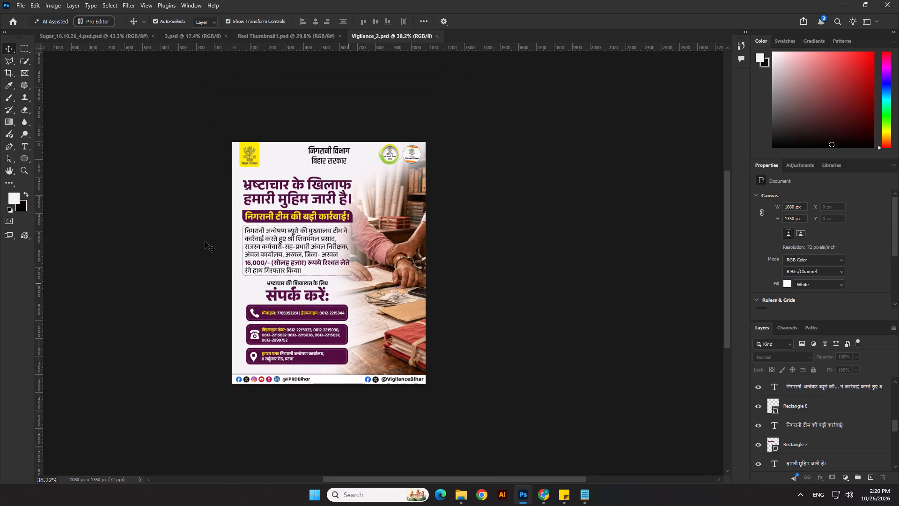
{"action": "scroll", "coordinate": [199, 231], "scroll_direction": "up", "scroll_amount": 5}
{"action": "scroll", "coordinate": [184, 193], "scroll_direction": "up", "scroll_amount": 2}
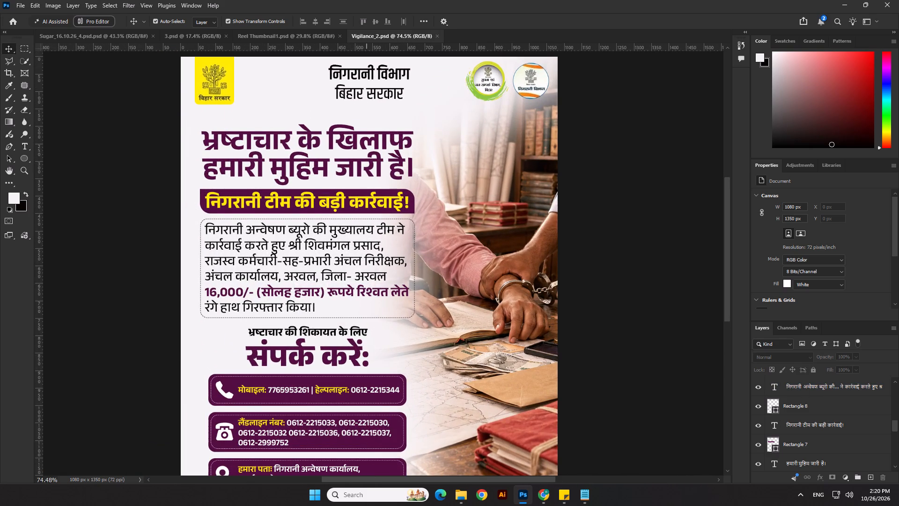
{"action": "left_click_drag", "start_coordinate": [363, 481], "coordinate": [346, 480]}
{"action": "scroll", "coordinate": [302, 341], "scroll_direction": "down", "scroll_amount": 7}
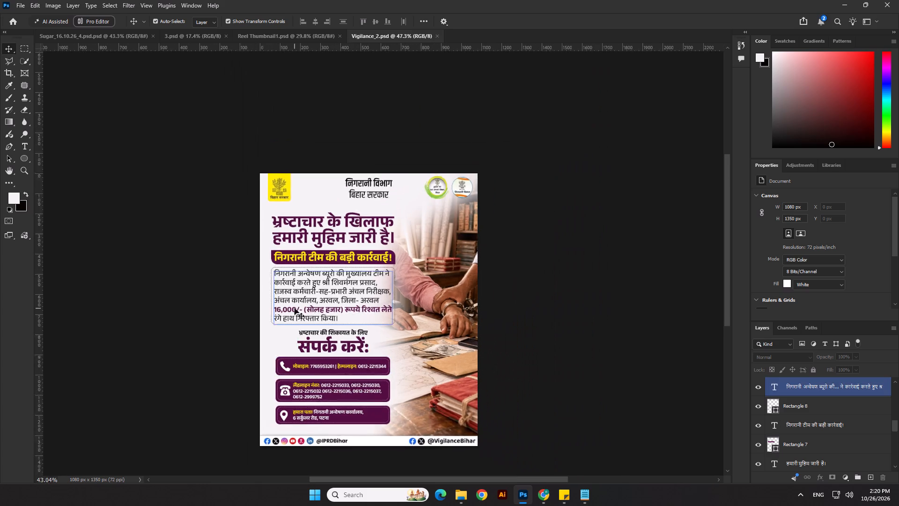
{"action": "scroll", "coordinate": [295, 308], "scroll_direction": "down", "scroll_amount": 1}
{"action": "scroll", "coordinate": [426, 425], "scroll_direction": "up", "scroll_amount": 6}
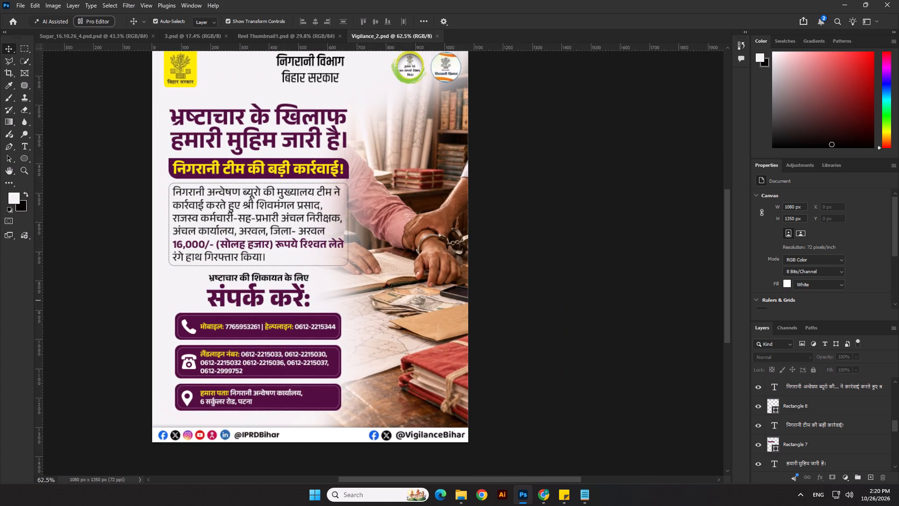
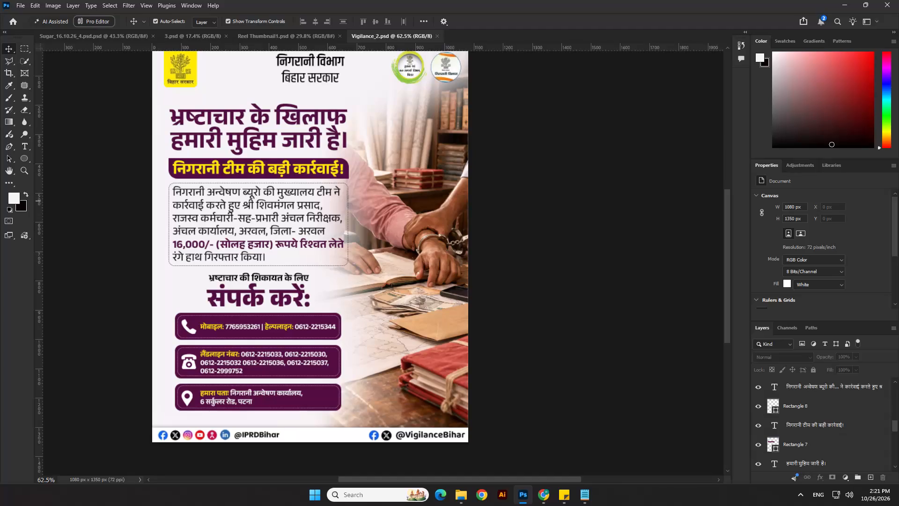
Check the whole Vigilance_2 poster once more at different magnifications, comparing the headline, notice text, contact boxes and background photo.
{"action": "scroll", "coordinate": [682, 311], "scroll_direction": "down", "scroll_amount": 4}
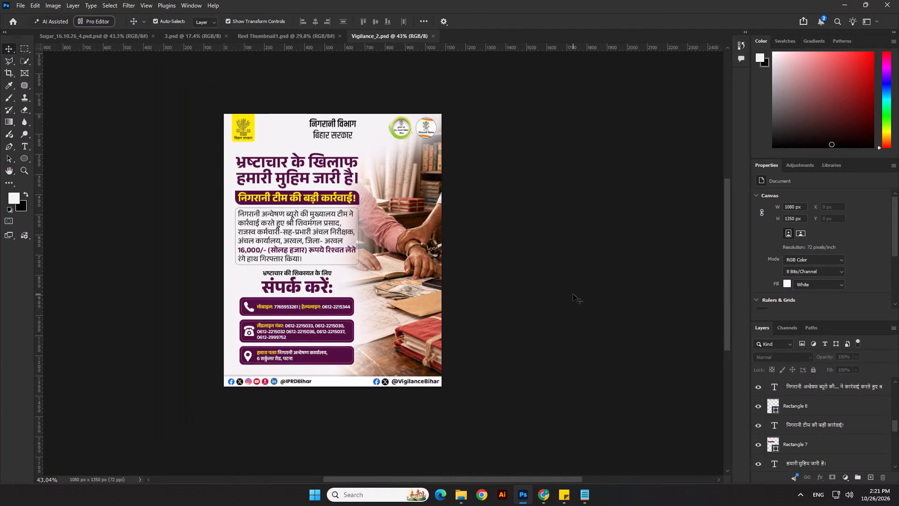
{"action": "scroll", "coordinate": [573, 294], "scroll_direction": "down", "scroll_amount": 1}
{"action": "scroll", "coordinate": [403, 170], "scroll_direction": "up", "scroll_amount": 1}
{"action": "scroll", "coordinate": [352, 167], "scroll_direction": "up", "scroll_amount": 1}
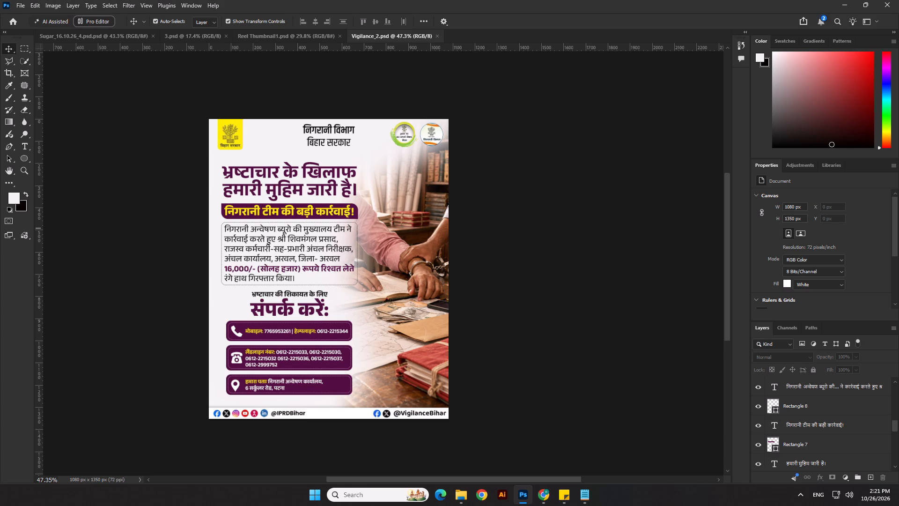
{"action": "left_click", "coordinate": [640, 293]}
{"action": "scroll", "coordinate": [346, 285], "scroll_direction": "up", "scroll_amount": 4}
{"action": "scroll", "coordinate": [352, 305], "scroll_direction": "down", "scroll_amount": 5}
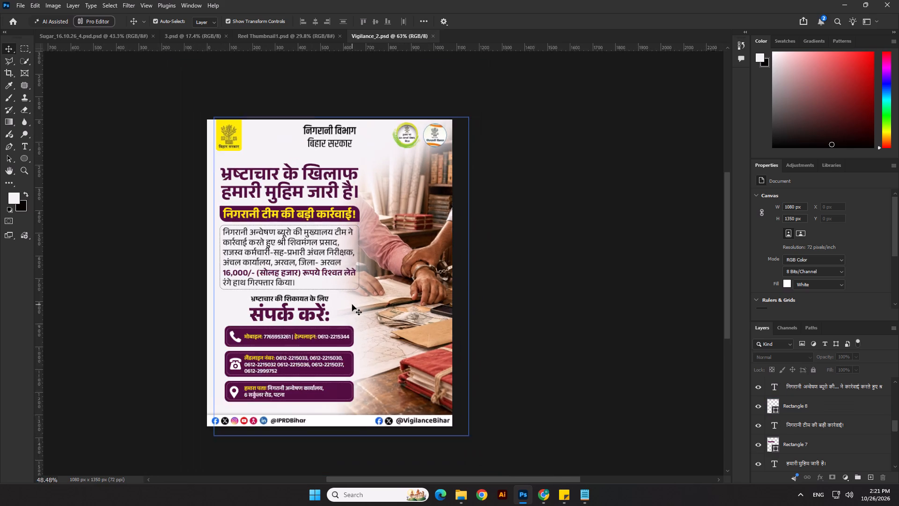
{"action": "left_click", "coordinate": [180, 297]}
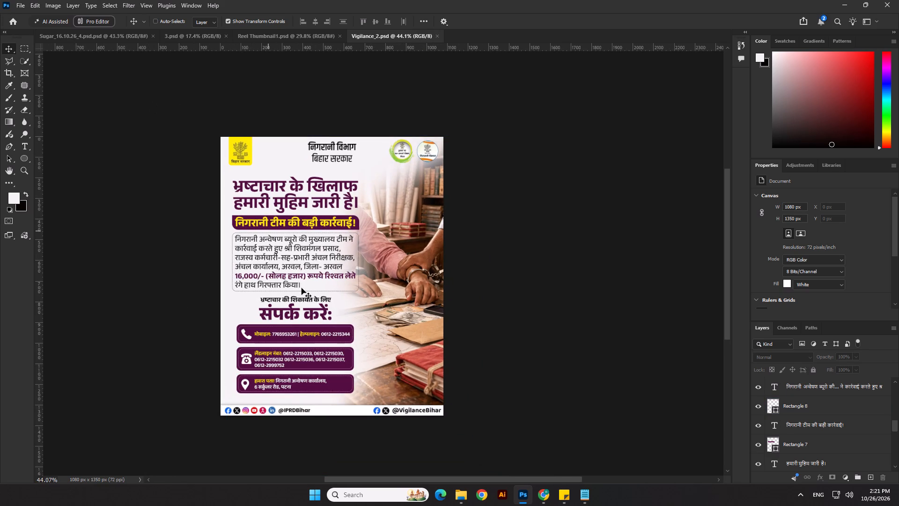
Save the Vigilance_2 poster document.
{"action": "key", "text": "ctrl+s"}
{"action": "scroll", "coordinate": [267, 250], "scroll_direction": "up", "scroll_amount": 4}
{"action": "scroll", "coordinate": [267, 250], "scroll_direction": "down", "scroll_amount": 4}
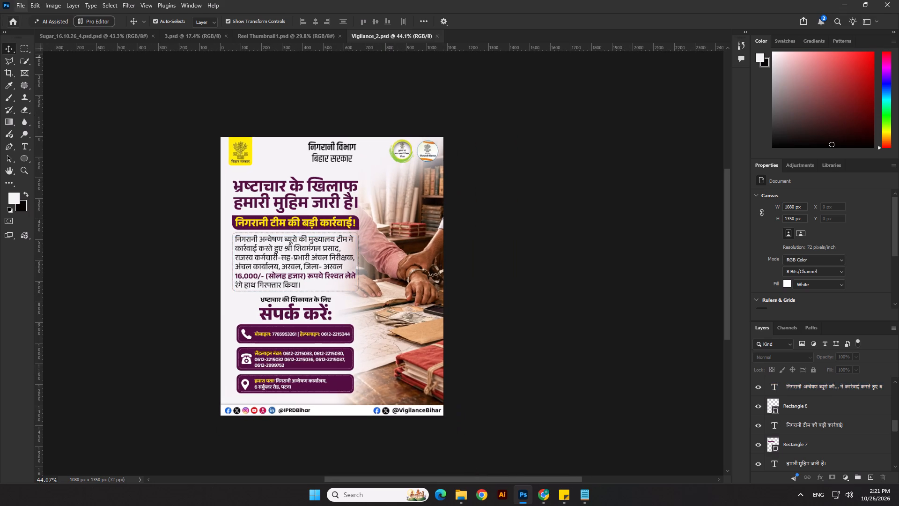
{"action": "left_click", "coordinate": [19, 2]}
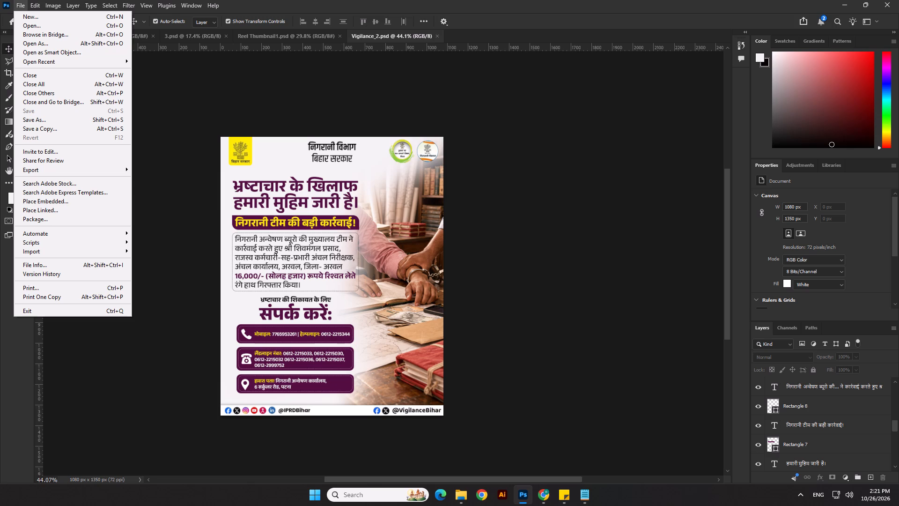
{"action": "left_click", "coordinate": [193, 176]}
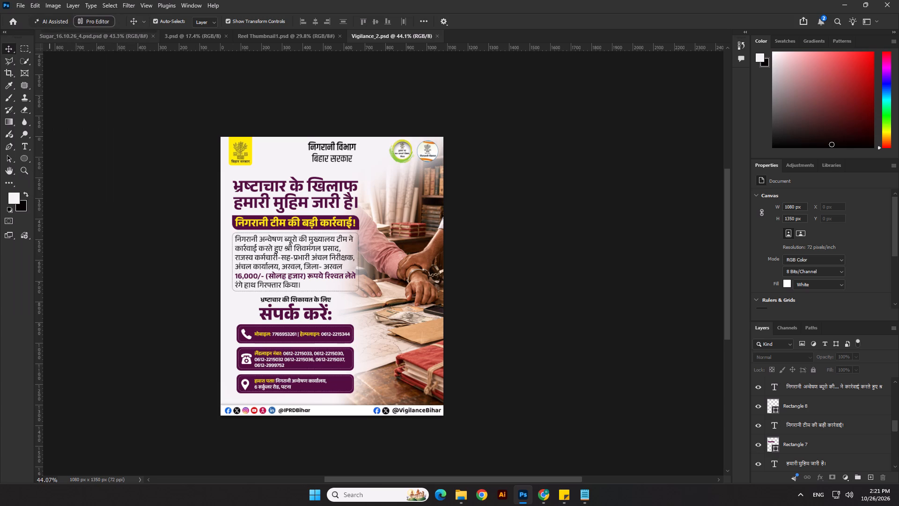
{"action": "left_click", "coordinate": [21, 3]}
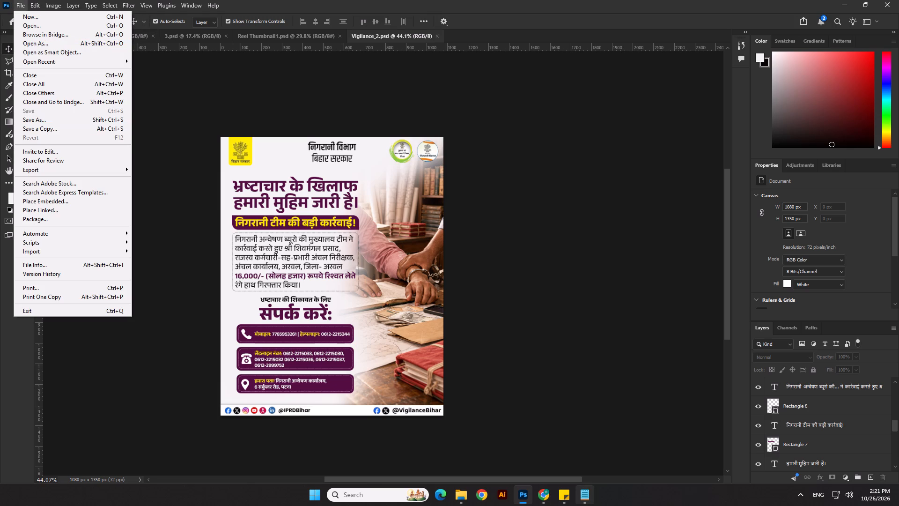
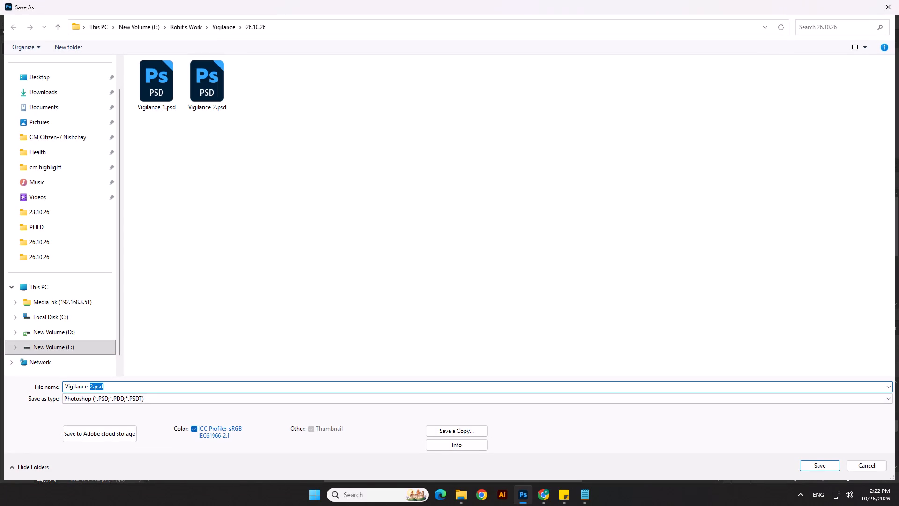
Save the poster as a new Photoshop file named Vigilance_3 in the 26.10.26 folder.
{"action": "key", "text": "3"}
{"action": "key", "text": "Return"}
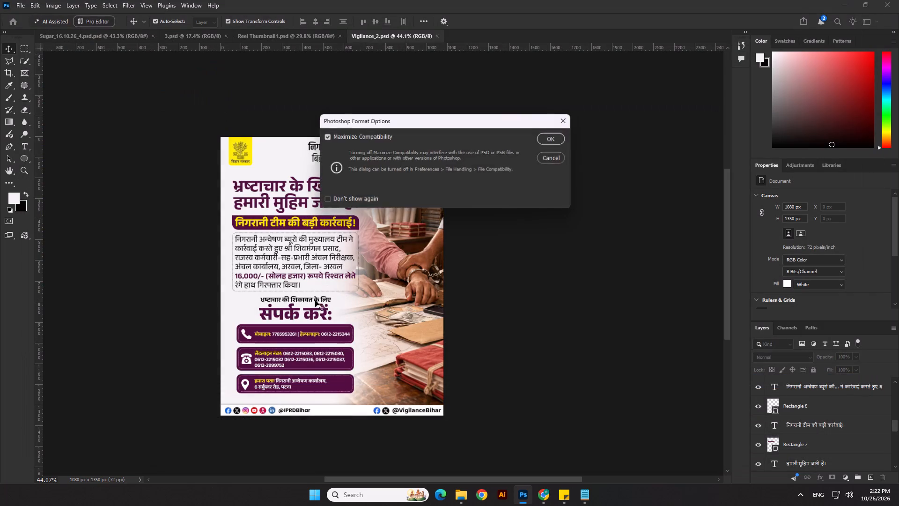
Finish saving the poster as a new document named Vigilance_3, with maximum compatibility.
{"action": "key", "text": "Return"}
Switch to Notepad and copy the notice paragraph of the next entry, the Aurangabad case with the 10,000/- bribe.
{"action": "scroll", "coordinate": [272, 329], "scroll_direction": "up", "scroll_amount": 1}
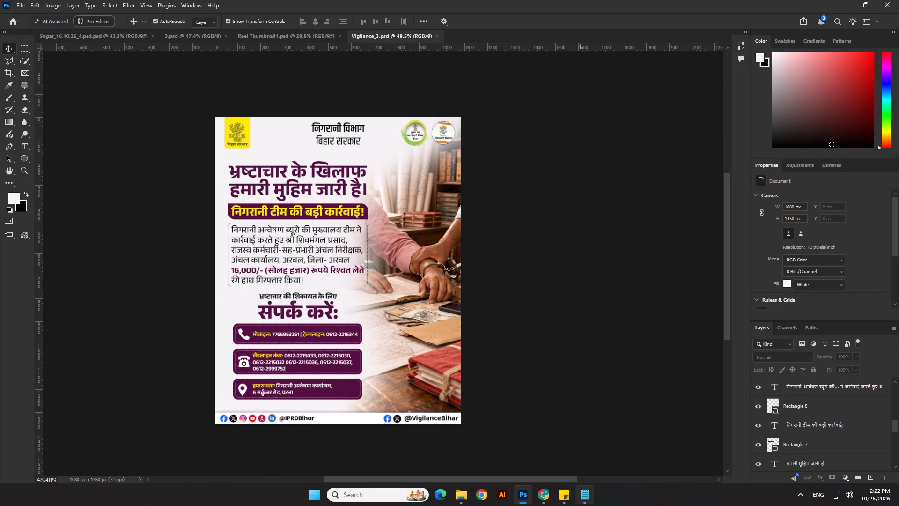
{"action": "left_click", "coordinate": [589, 503]}
{"action": "scroll", "coordinate": [569, 315], "scroll_direction": "up", "scroll_amount": 3}
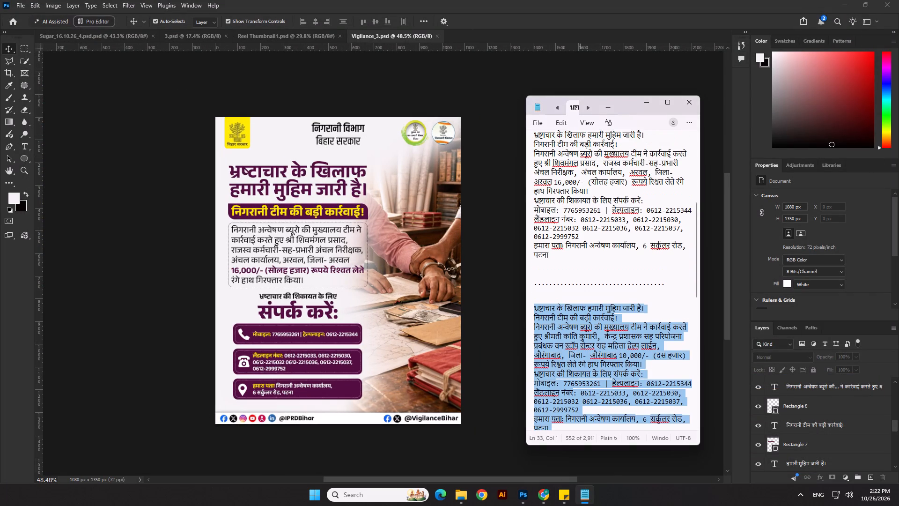
{"action": "left_click", "coordinate": [576, 280]}
{"action": "left_click_drag", "start_coordinate": [534, 325], "coordinate": [561, 338]}
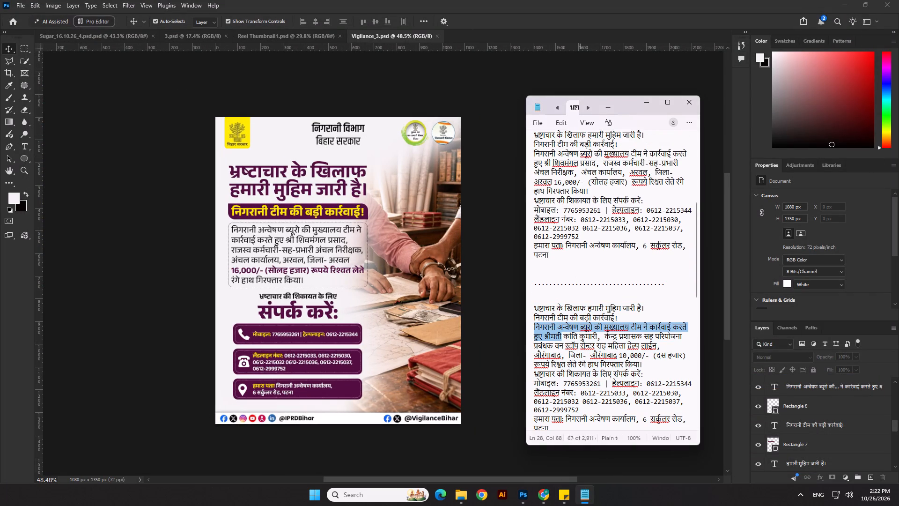
{"action": "left_click_drag", "start_coordinate": [561, 338], "coordinate": [644, 362]}
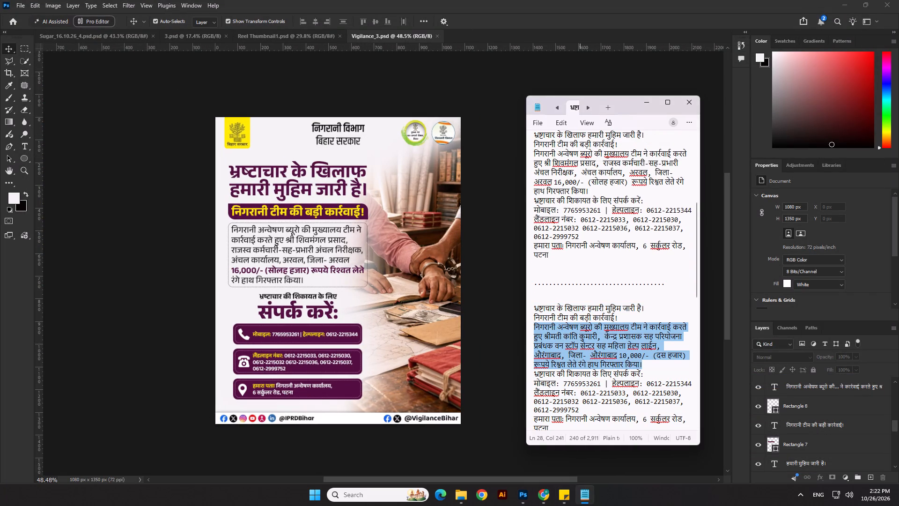
{"action": "key", "text": "ctrl+c"}
{"action": "key", "text": "ctrl+c"}
{"action": "key", "text": "ctrl+c"}
Back in Photoshop, replace the notice text inside the dashed box with the copied Aurangabad paragraph.
{"action": "key", "text": "alt+Tab"}
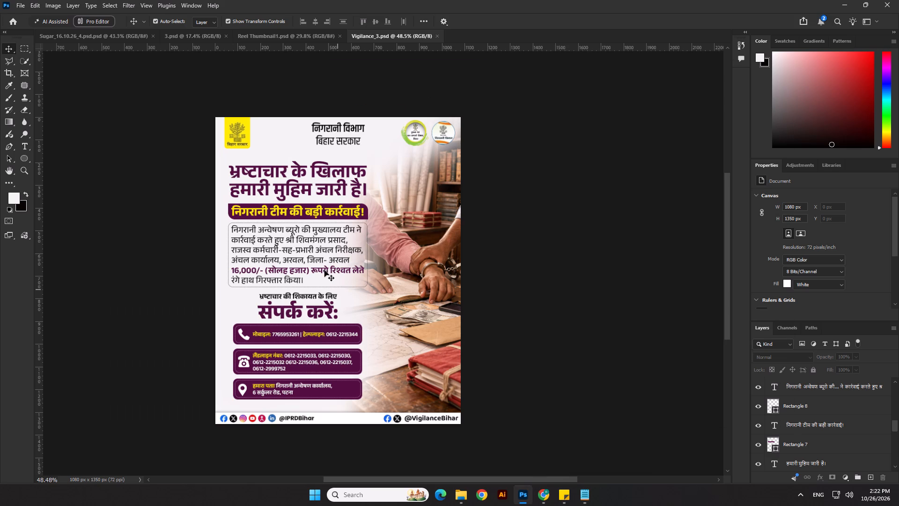
{"action": "double_click", "coordinate": [317, 260]}
{"action": "scroll", "coordinate": [317, 260], "scroll_direction": "up", "scroll_amount": 6}
{"action": "key", "text": "ctrl+v"}
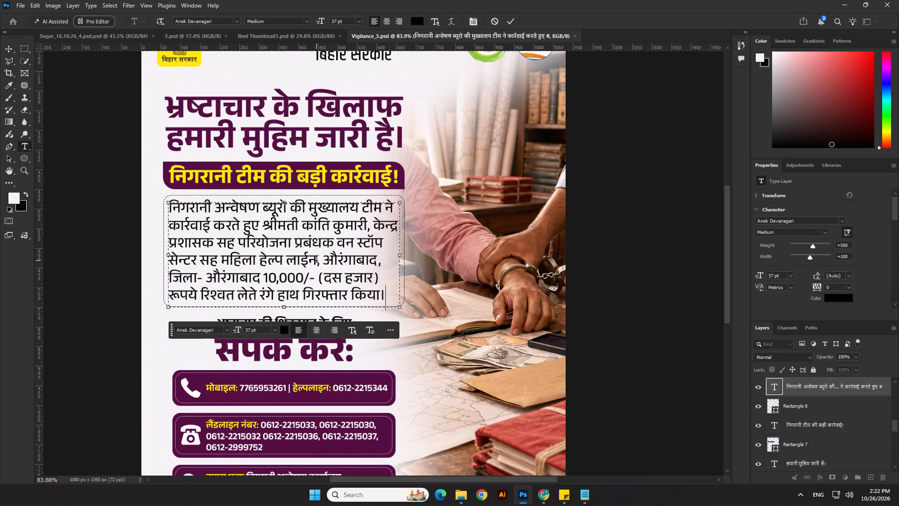
{"action": "left_click", "coordinate": [511, 19]}
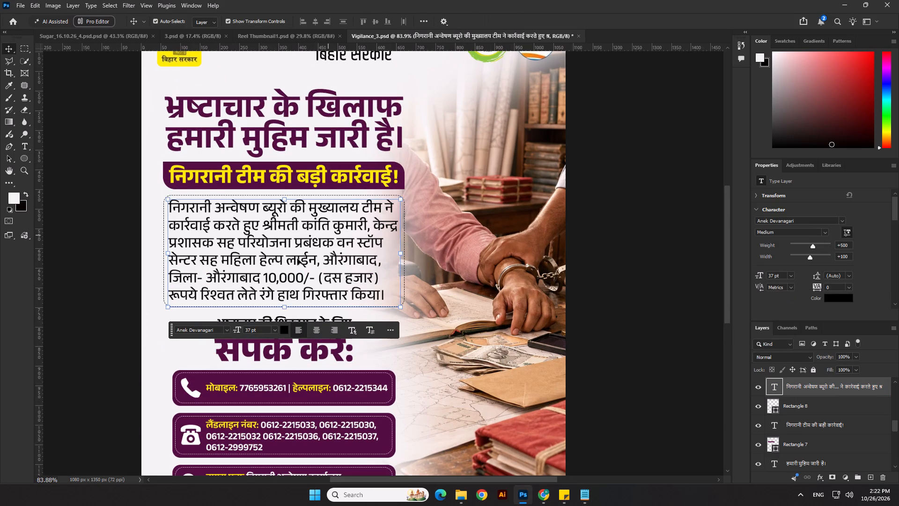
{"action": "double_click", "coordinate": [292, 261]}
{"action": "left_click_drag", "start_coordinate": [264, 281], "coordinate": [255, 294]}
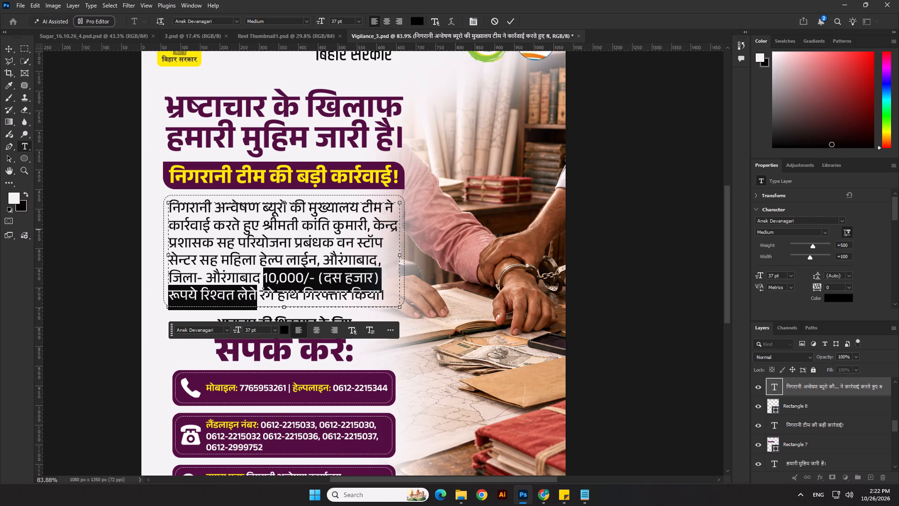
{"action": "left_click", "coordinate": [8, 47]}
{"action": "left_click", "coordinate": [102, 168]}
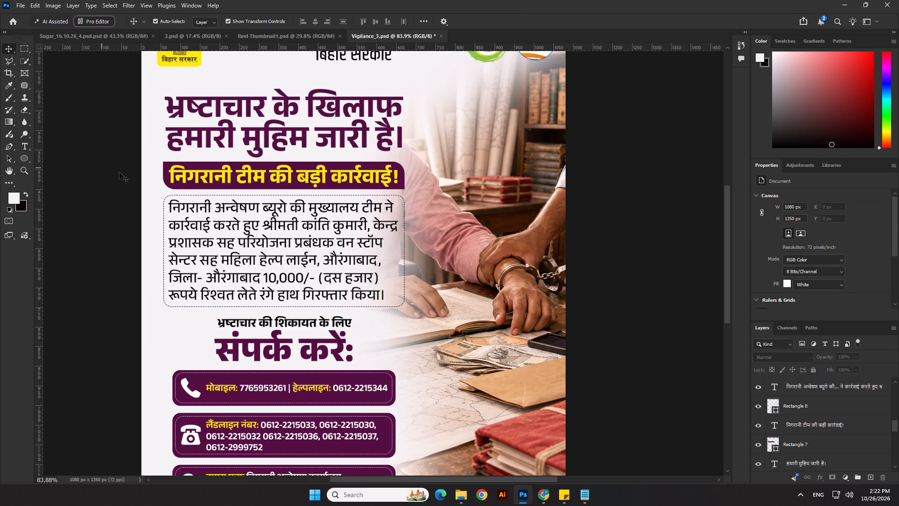
Select both headline lines, भ्रष्टाचार के खिलाफ and हमारी मुहिम जारी है।, and open their text colour for editing.
{"action": "scroll", "coordinate": [120, 172], "scroll_direction": "down", "scroll_amount": 5}
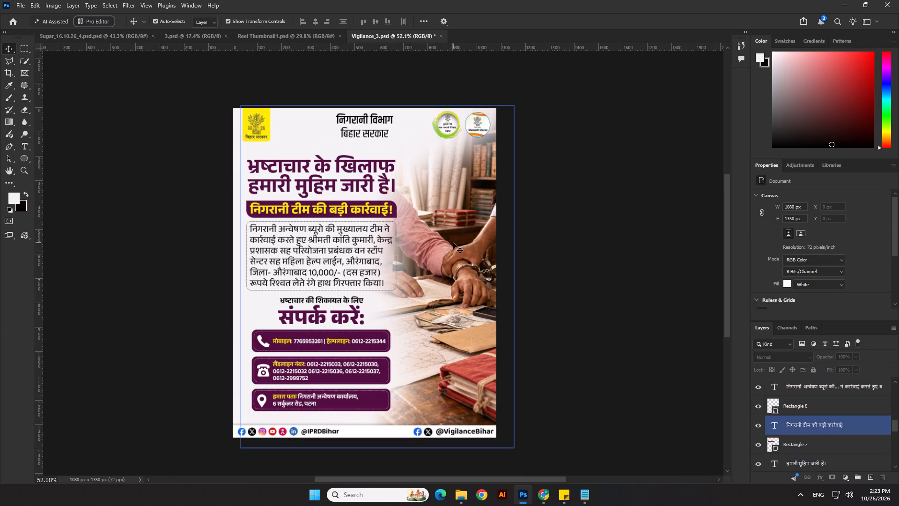
{"action": "left_click", "coordinate": [476, 261]}
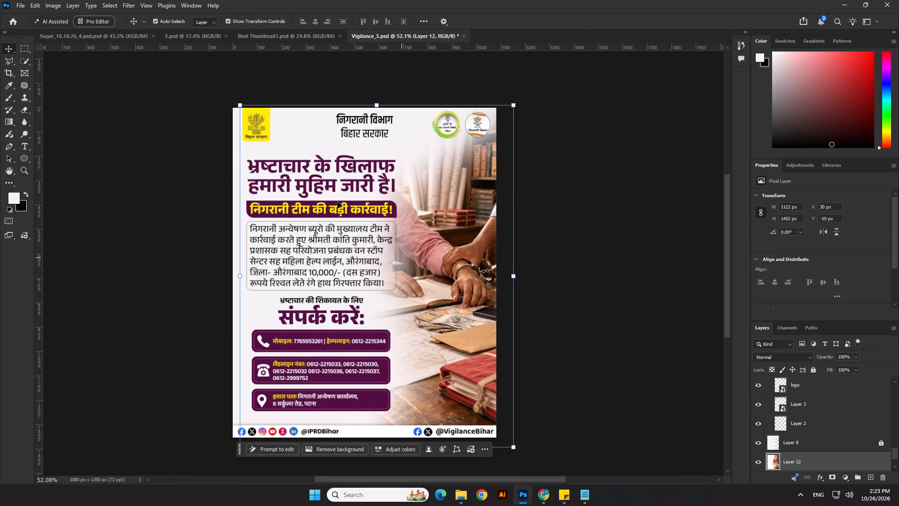
{"action": "left_click", "coordinate": [350, 170]}
{"action": "scroll", "coordinate": [279, 197], "scroll_direction": "up", "scroll_amount": 2}
{"action": "scroll", "coordinate": [279, 197], "scroll_direction": "down", "scroll_amount": 1}
{"action": "scroll", "coordinate": [276, 189], "scroll_direction": "up", "scroll_amount": 4}
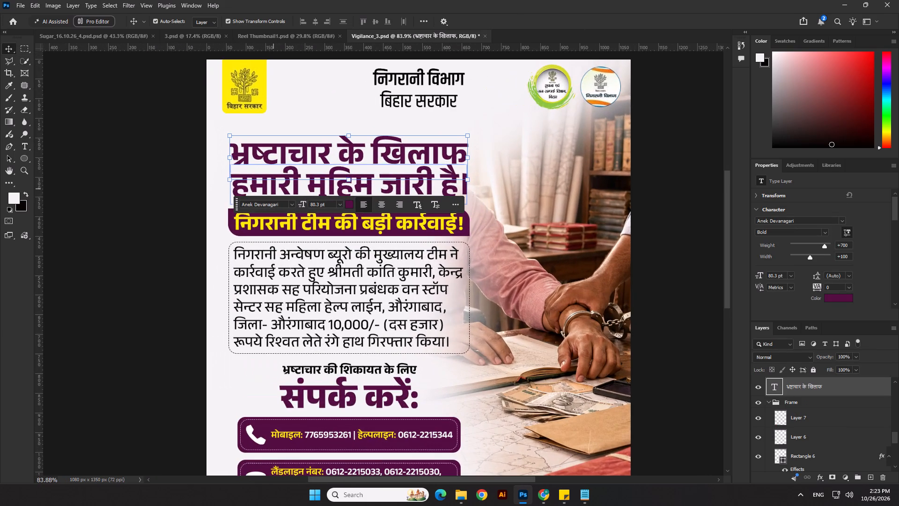
{"action": "scroll", "coordinate": [244, 193], "scroll_direction": "up", "scroll_amount": 6}
{"action": "left_click", "coordinate": [247, 186], "text": "shift"}
{"action": "scroll", "coordinate": [154, 222], "scroll_direction": "down", "scroll_amount": 4}
{"action": "left_click", "coordinate": [426, 23]}
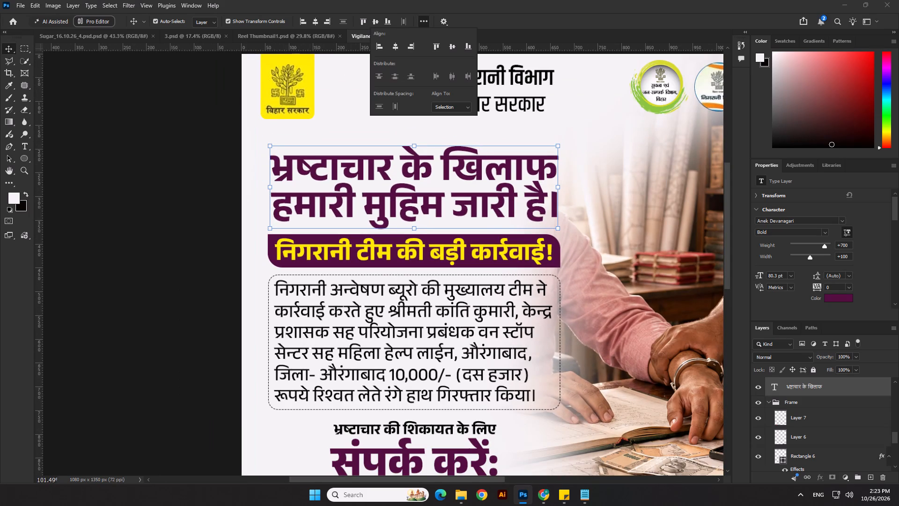
{"action": "left_click", "coordinate": [301, 16]}
{"action": "scroll", "coordinate": [350, 200], "scroll_direction": "down", "scroll_amount": 4}
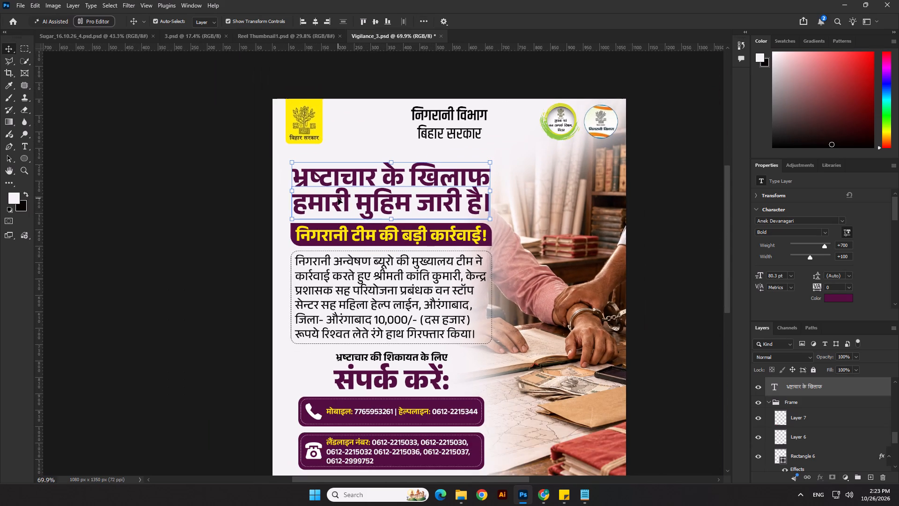
{"action": "left_click", "coordinate": [838, 296]}
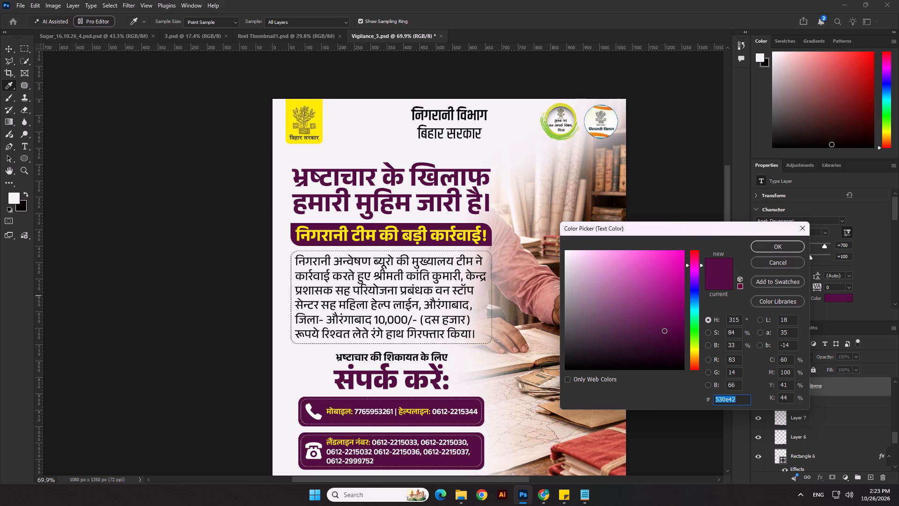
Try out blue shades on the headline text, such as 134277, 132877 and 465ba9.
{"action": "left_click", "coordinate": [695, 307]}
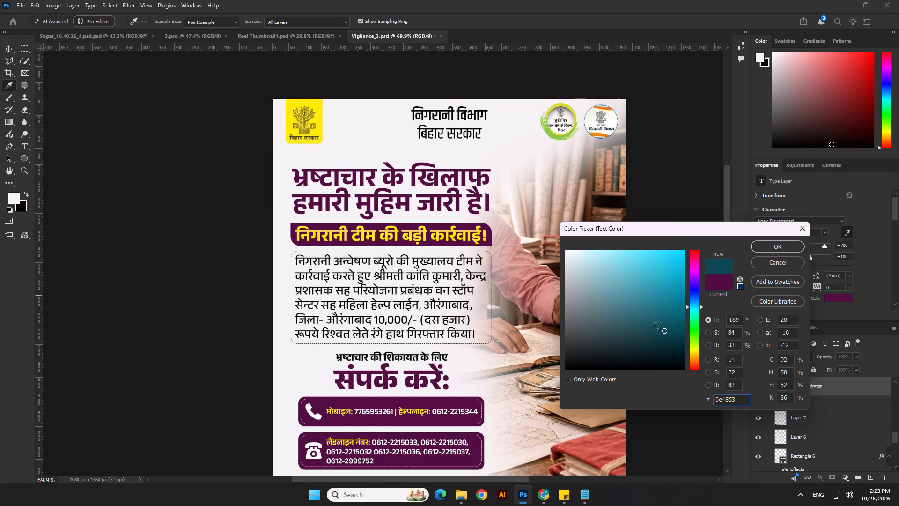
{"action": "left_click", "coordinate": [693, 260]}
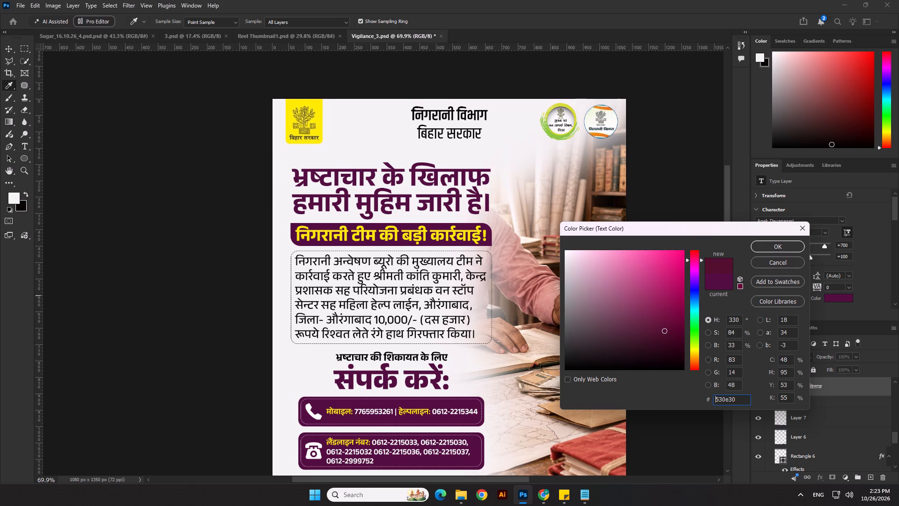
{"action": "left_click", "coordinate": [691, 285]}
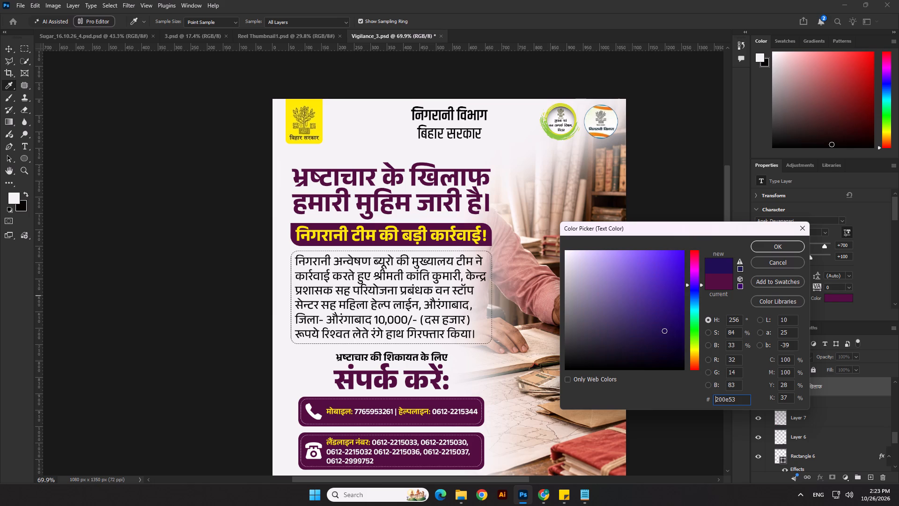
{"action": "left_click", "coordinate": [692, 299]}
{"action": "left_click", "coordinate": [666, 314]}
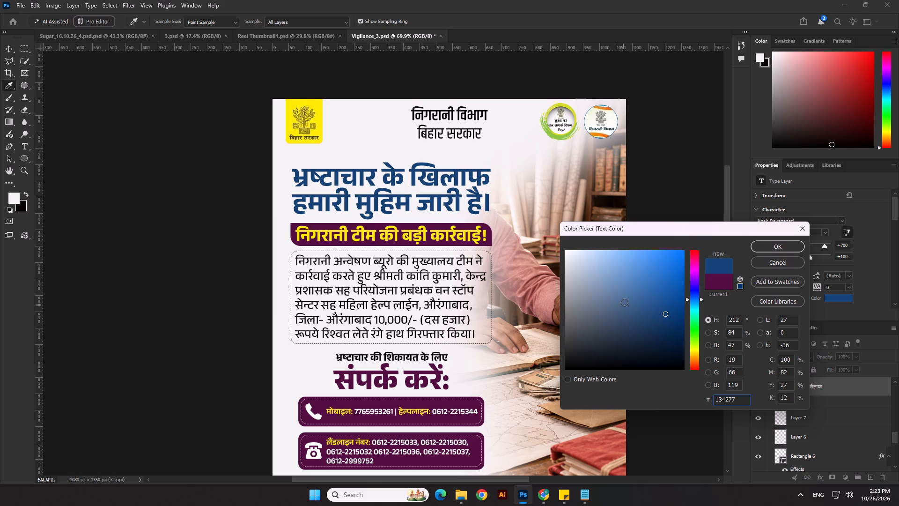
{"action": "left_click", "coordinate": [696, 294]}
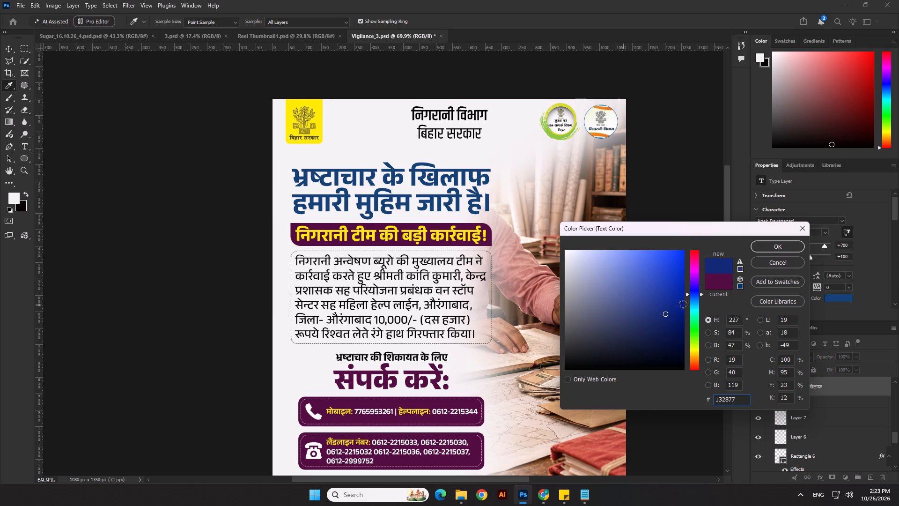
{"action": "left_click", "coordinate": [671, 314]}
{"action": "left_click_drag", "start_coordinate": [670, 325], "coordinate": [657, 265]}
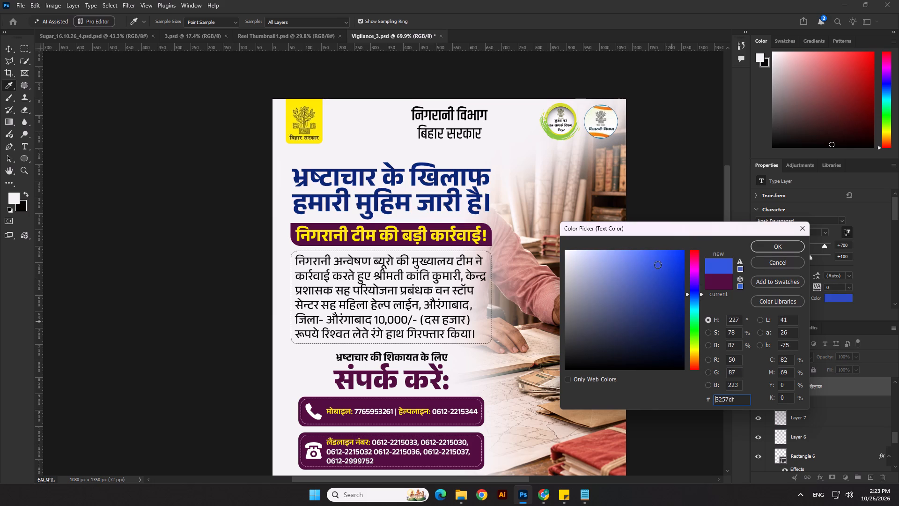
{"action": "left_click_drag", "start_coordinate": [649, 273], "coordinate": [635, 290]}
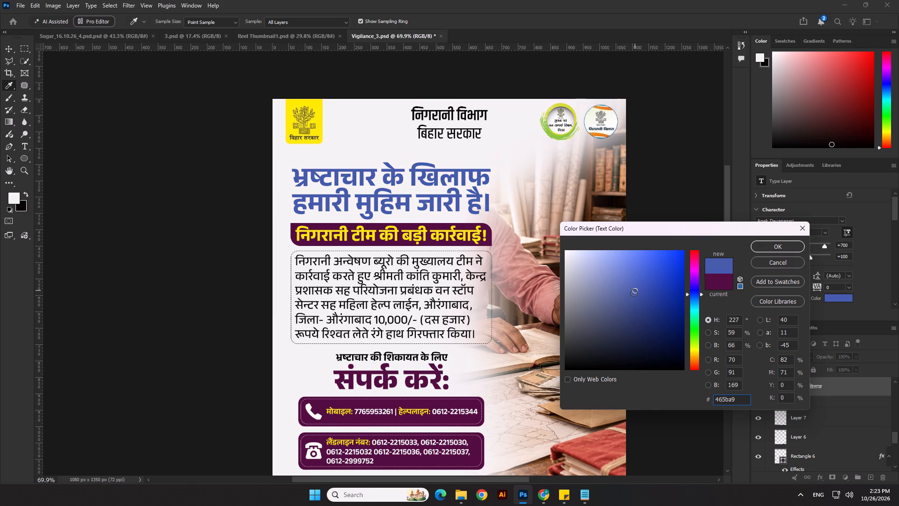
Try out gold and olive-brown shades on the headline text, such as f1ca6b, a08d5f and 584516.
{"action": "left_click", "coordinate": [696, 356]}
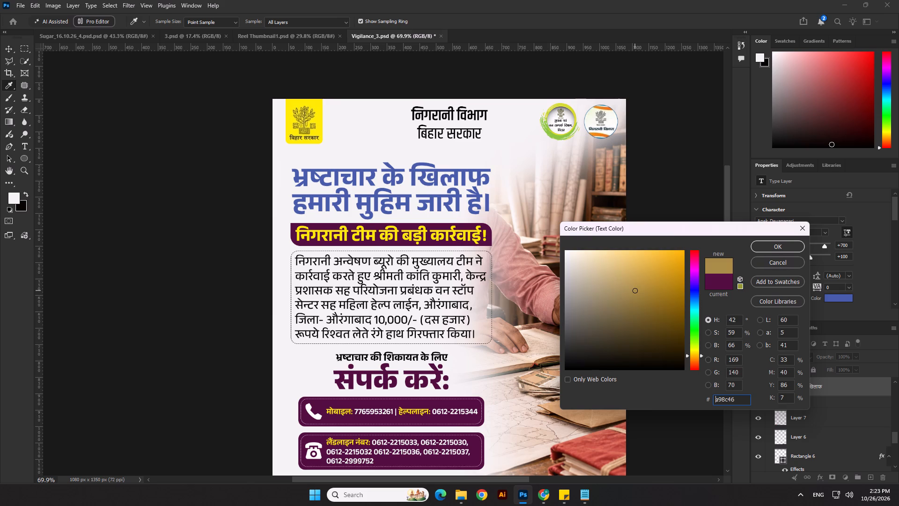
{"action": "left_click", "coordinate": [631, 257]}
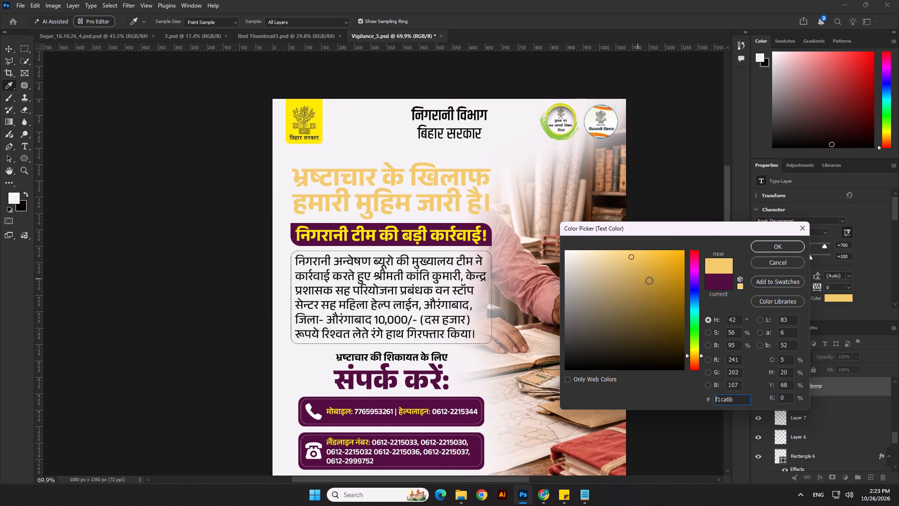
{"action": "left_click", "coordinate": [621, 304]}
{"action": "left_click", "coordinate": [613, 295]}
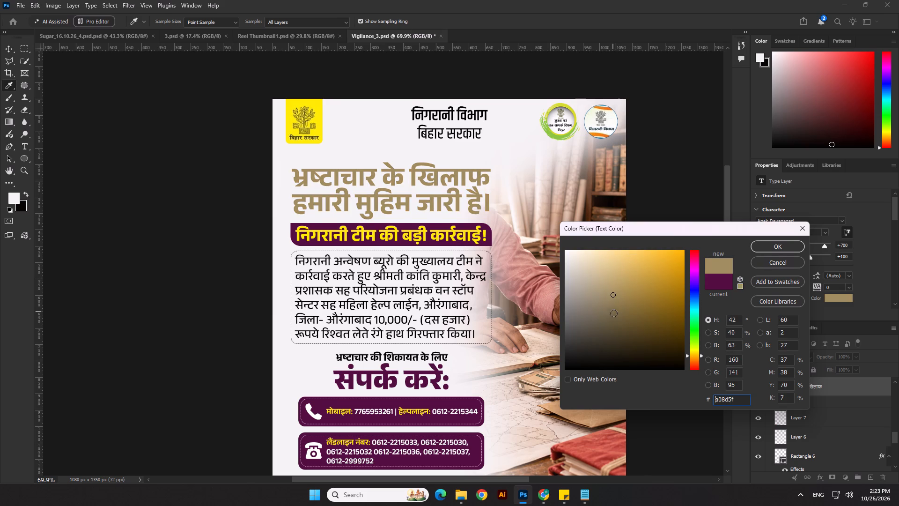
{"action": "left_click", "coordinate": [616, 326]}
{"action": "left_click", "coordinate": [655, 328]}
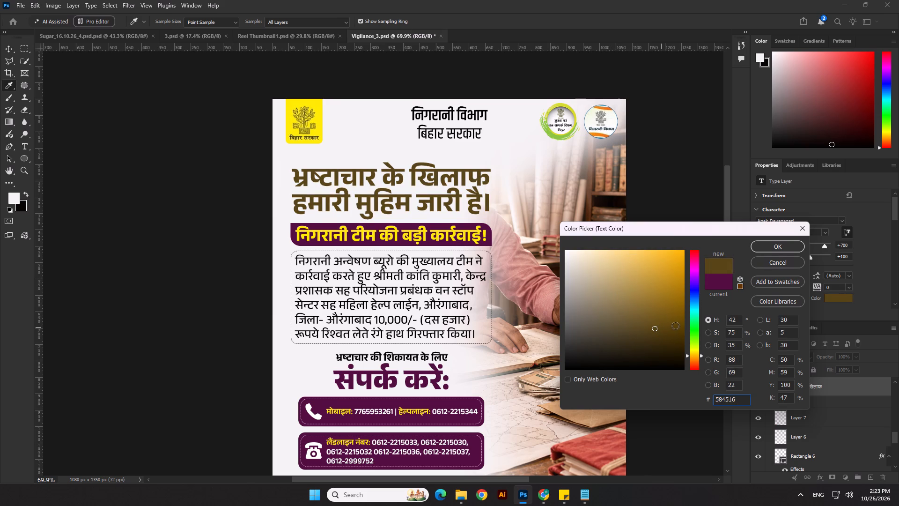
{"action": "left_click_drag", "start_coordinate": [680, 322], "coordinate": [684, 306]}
Set both headline lines to the rust brown 772c03, copy its hex code and deselect the text.
{"action": "left_click", "coordinate": [692, 363]}
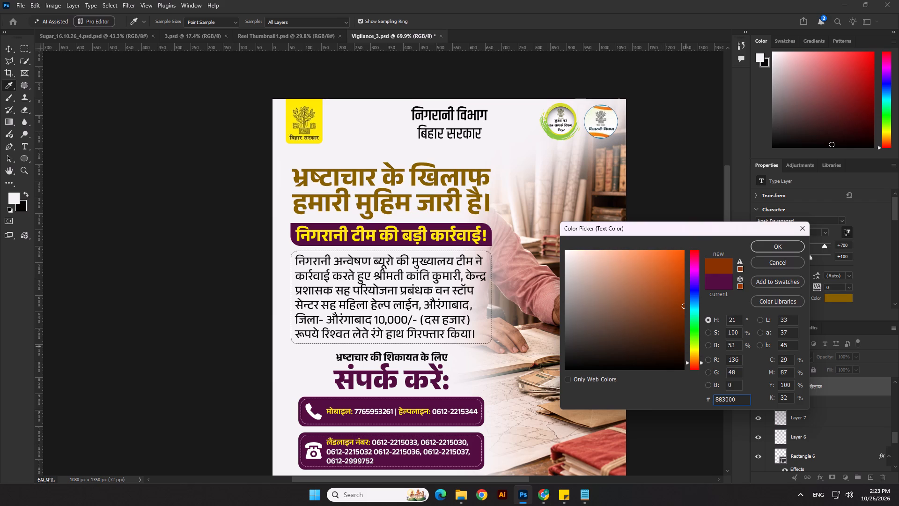
{"action": "left_click", "coordinate": [682, 298]}
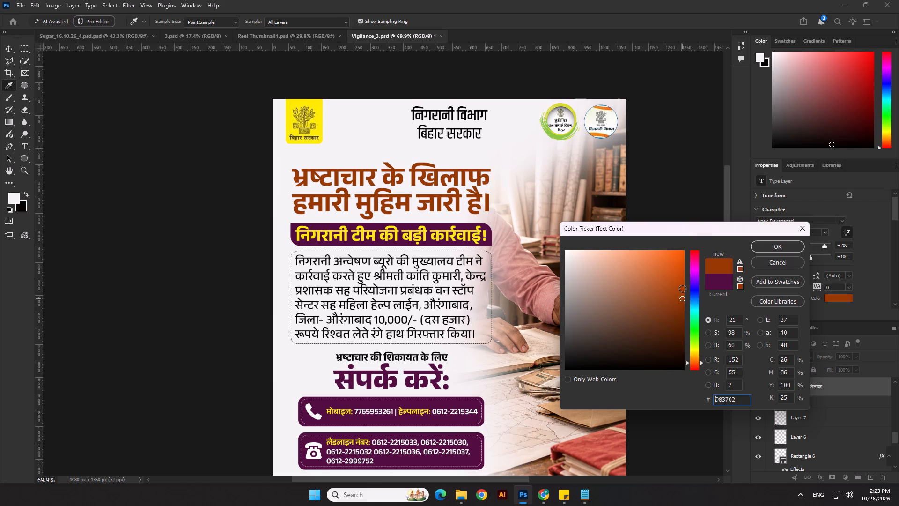
{"action": "left_click", "coordinate": [667, 331]}
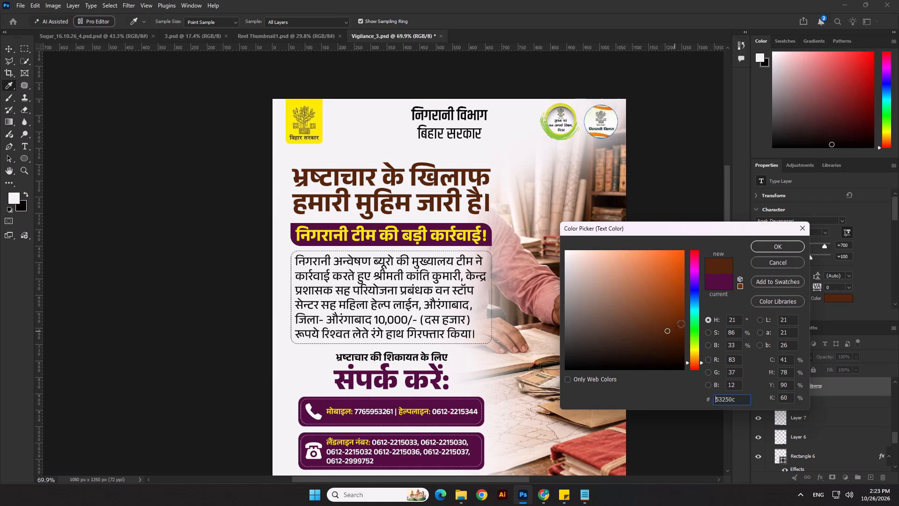
{"action": "left_click", "coordinate": [682, 322]}
{"action": "left_click", "coordinate": [681, 314]}
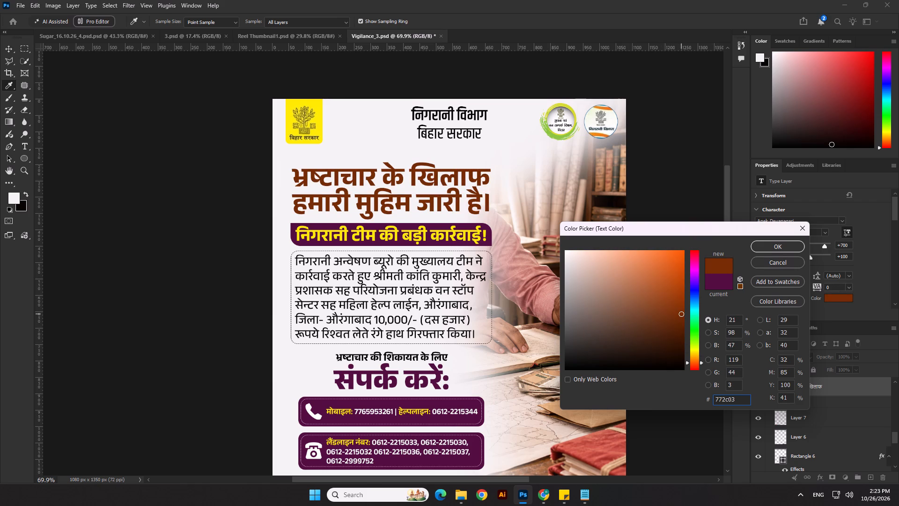
{"action": "left_click_drag", "start_coordinate": [736, 399], "coordinate": [686, 399]}
{"action": "key", "text": "ctrl+c"}
{"action": "key", "text": "ctrl+c"}
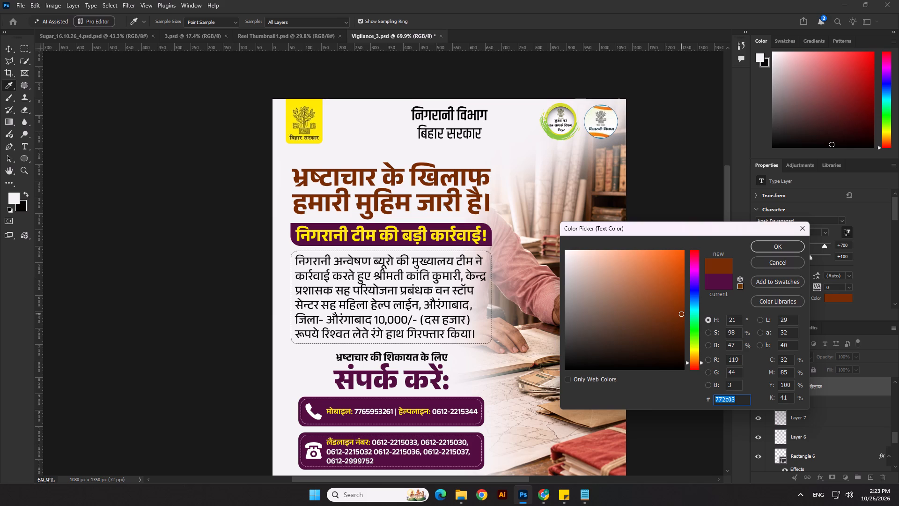
{"action": "left_click", "coordinate": [767, 244]}
{"action": "left_click", "coordinate": [157, 196]}
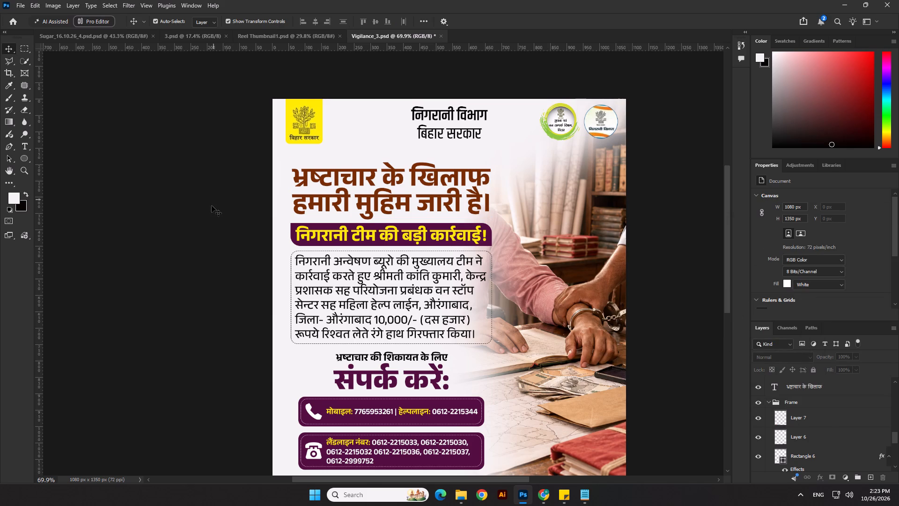
{"action": "left_click", "coordinate": [212, 206]}
Set the fill of the banner behind निगरानी टीम की बड़ी कार्रवाई! to the copied rust brown 772c03.
{"action": "scroll", "coordinate": [329, 110], "scroll_direction": "up", "scroll_amount": 2}
{"action": "scroll", "coordinate": [280, 181], "scroll_direction": "down", "scroll_amount": 4}
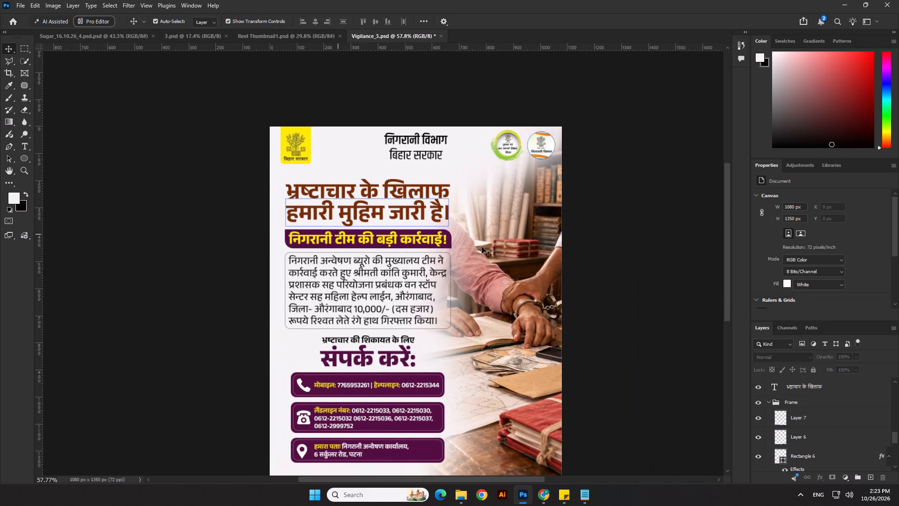
{"action": "left_click", "coordinate": [450, 239]}
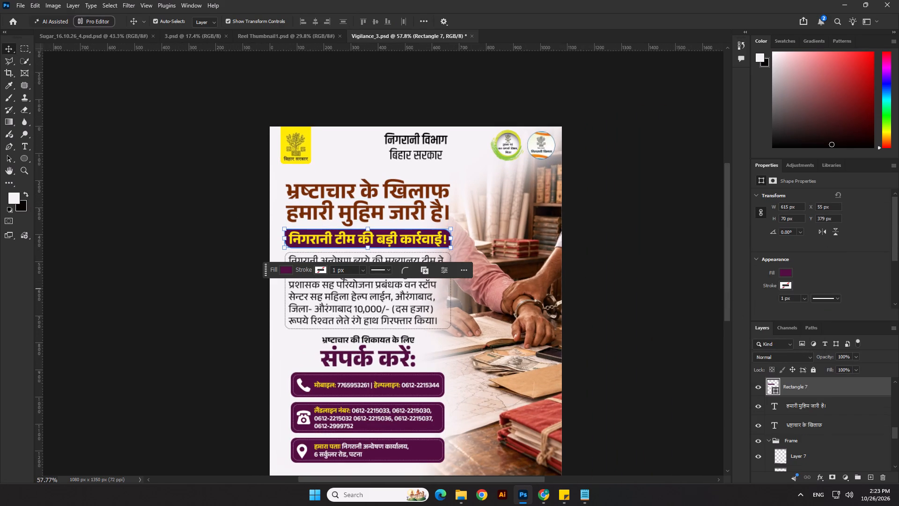
{"action": "left_click", "coordinate": [784, 271]}
{"action": "left_click", "coordinate": [879, 290]}
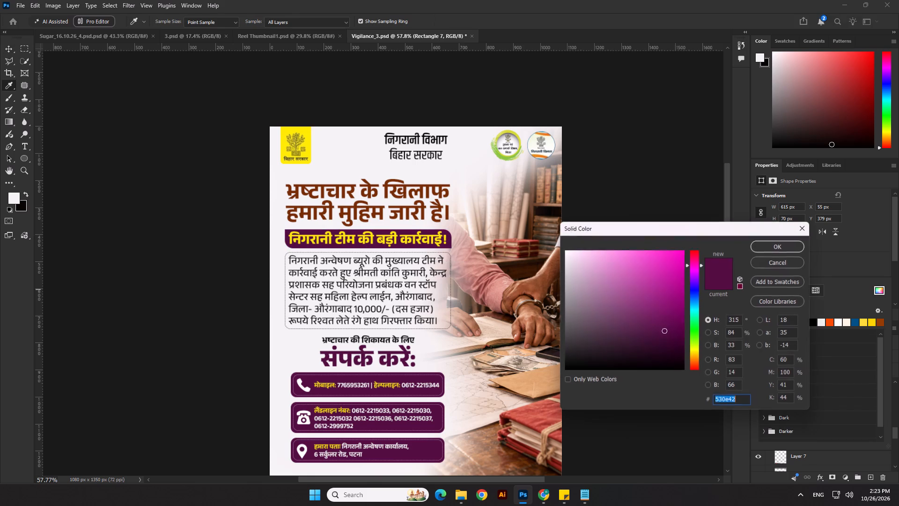
{"action": "key", "text": "ctrl+v"}
{"action": "left_click", "coordinate": [766, 246]}
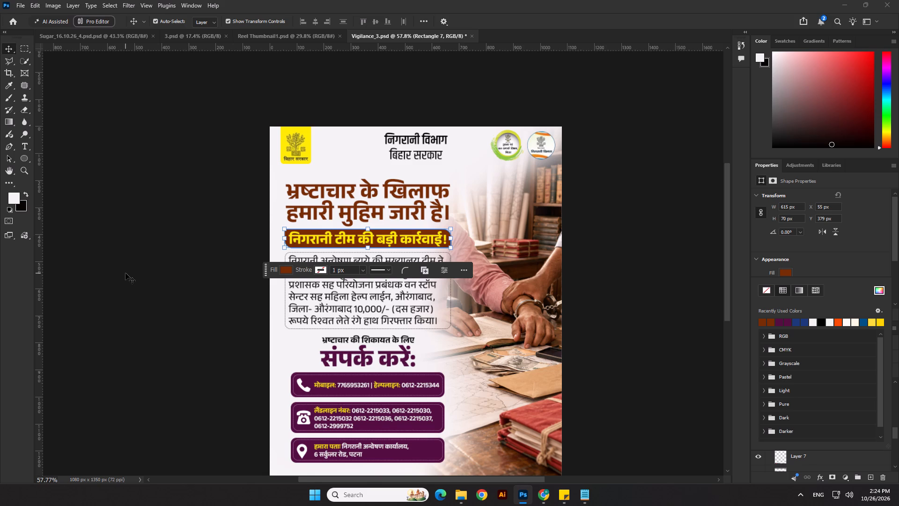
Recolour the संपर्क करें: line to the rust brown 772c03 and deselect the text.
{"action": "double_click", "coordinate": [407, 363]}
{"action": "left_click_drag", "start_coordinate": [415, 363], "coordinate": [241, 364]}
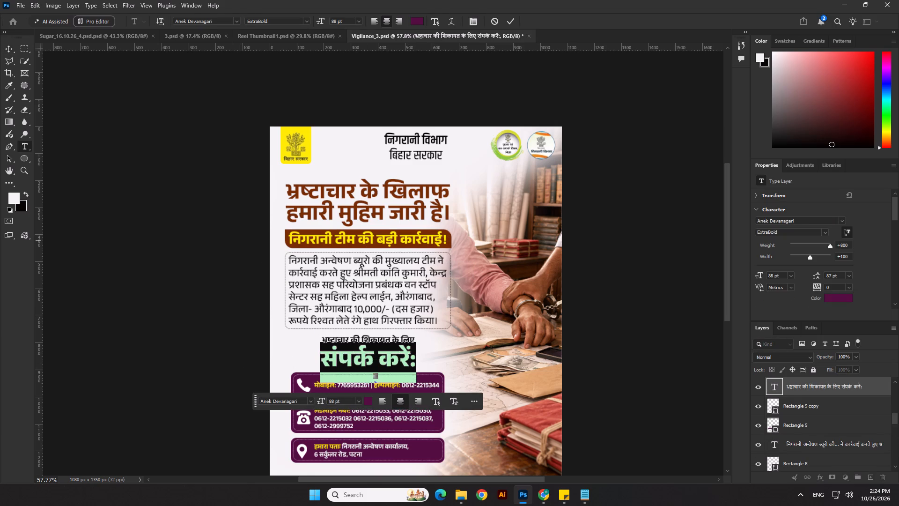
{"action": "left_click", "coordinate": [828, 299]}
{"action": "key", "text": "ctrl+v"}
{"action": "left_click", "coordinate": [785, 249]}
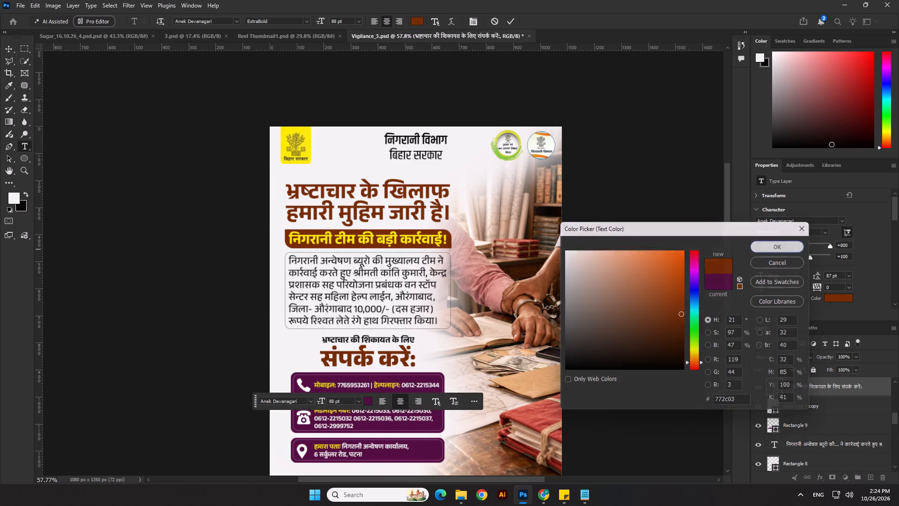
{"action": "left_click", "coordinate": [501, 21]}
{"action": "left_click", "coordinate": [506, 23]}
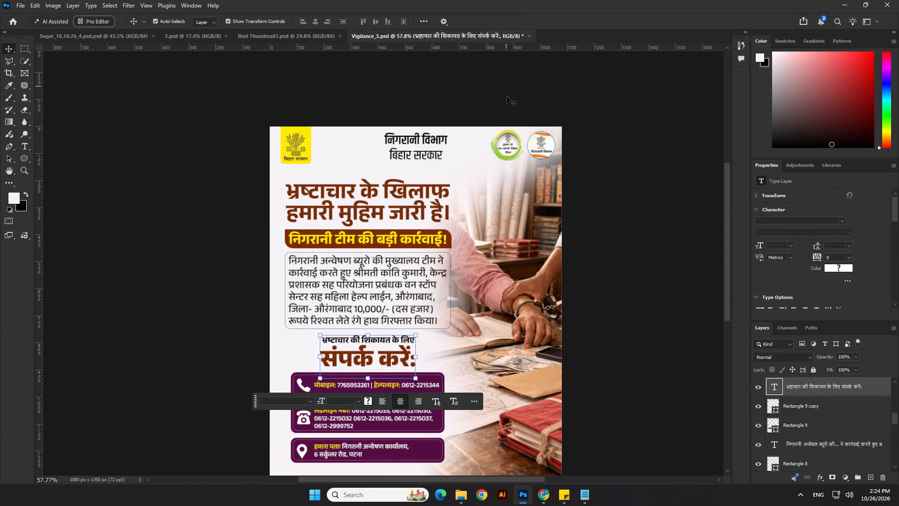
{"action": "left_click", "coordinate": [507, 97]}
Make 10,000/- (दस हजार) रूपये रिश्वत लेते in the notice text Bold and rust brown 772c03.
{"action": "scroll", "coordinate": [413, 258], "scroll_direction": "up", "scroll_amount": 5}
{"action": "double_click", "coordinate": [376, 307]}
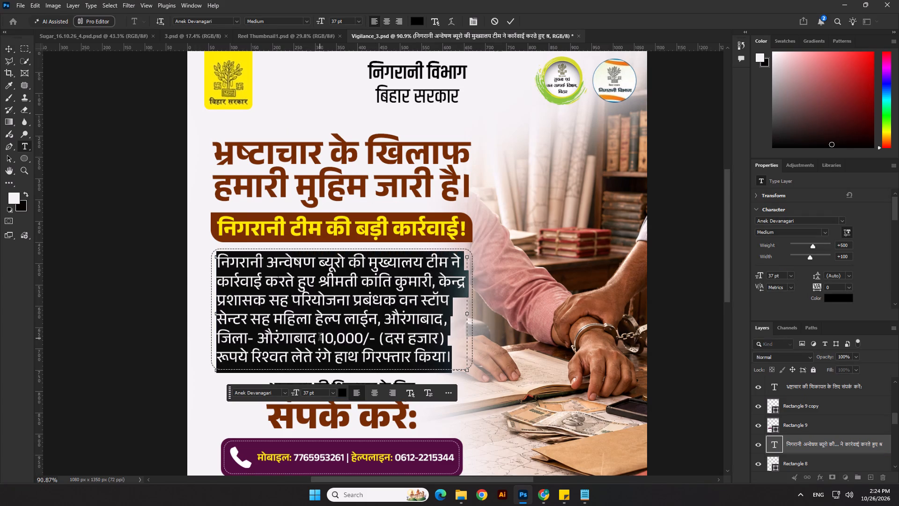
{"action": "left_click_drag", "start_coordinate": [321, 339], "coordinate": [312, 358]}
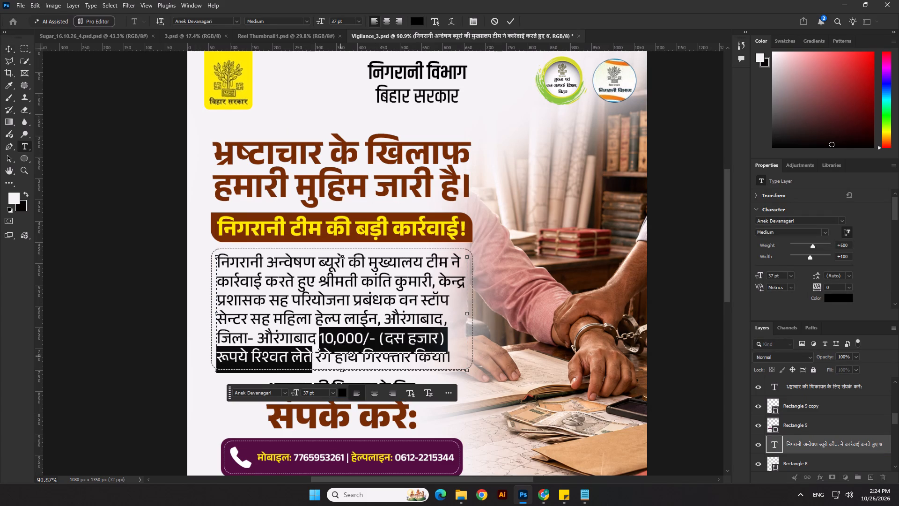
{"action": "left_click", "coordinate": [826, 234]}
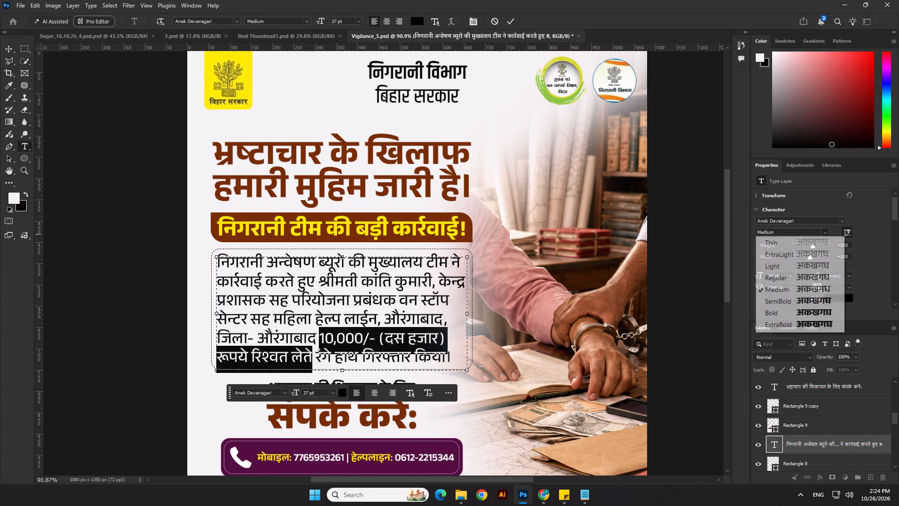
{"action": "left_click", "coordinate": [800, 314]}
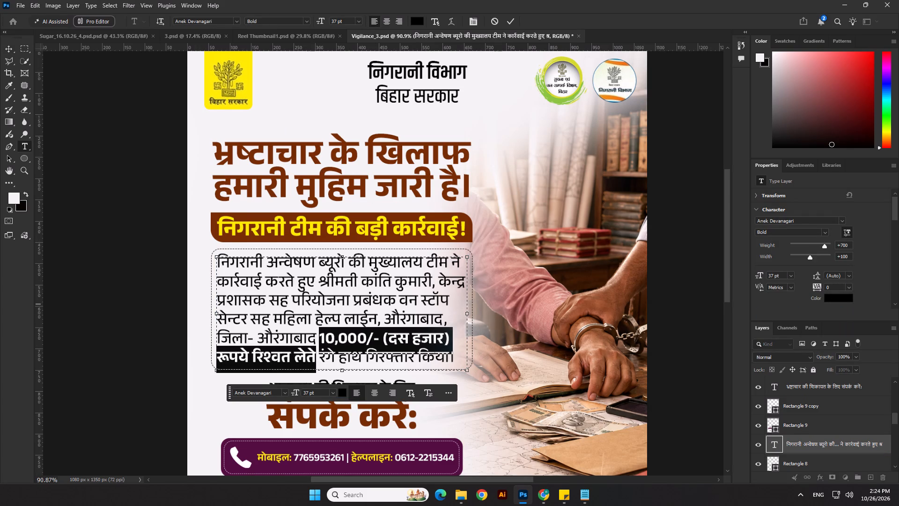
{"action": "left_click", "coordinate": [843, 300]}
{"action": "key", "text": "ctrl+v"}
{"action": "left_click", "coordinate": [759, 243]}
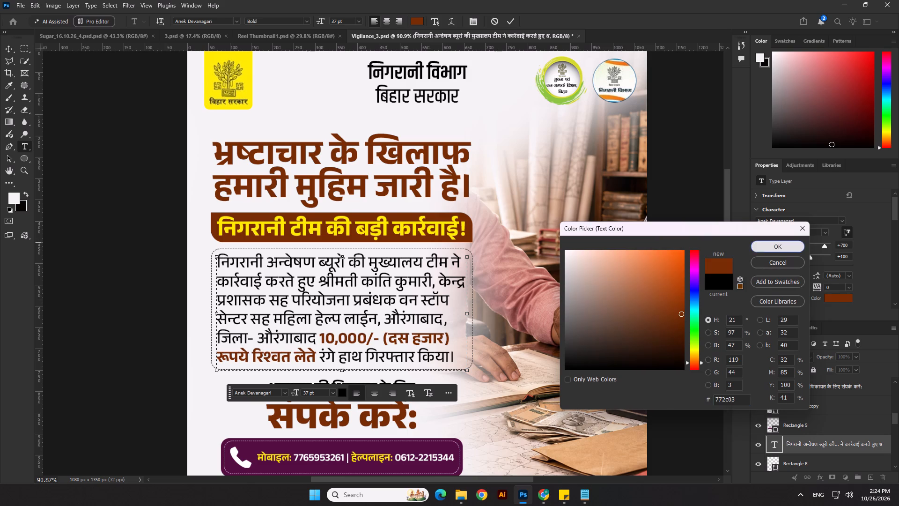
{"action": "scroll", "coordinate": [281, 186], "scroll_direction": "down", "scroll_amount": 4}
{"action": "left_click", "coordinate": [512, 17]}
{"action": "left_click", "coordinate": [658, 267]}
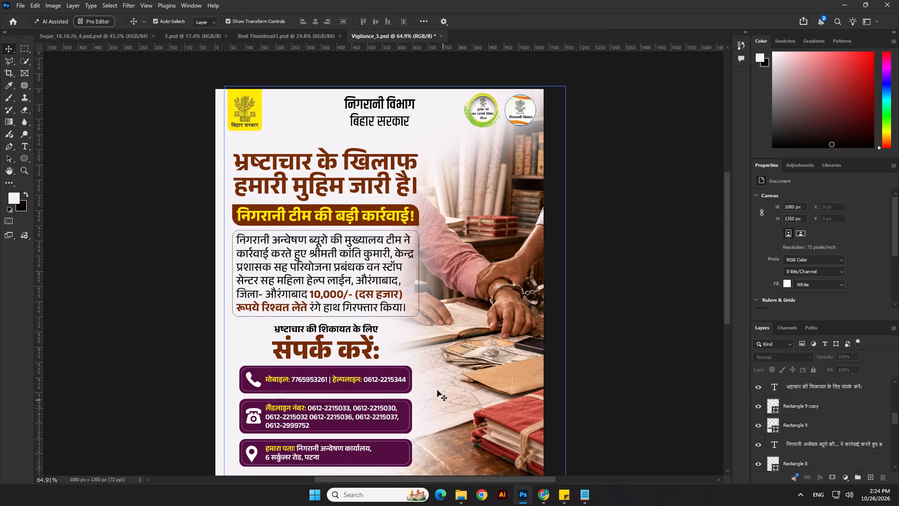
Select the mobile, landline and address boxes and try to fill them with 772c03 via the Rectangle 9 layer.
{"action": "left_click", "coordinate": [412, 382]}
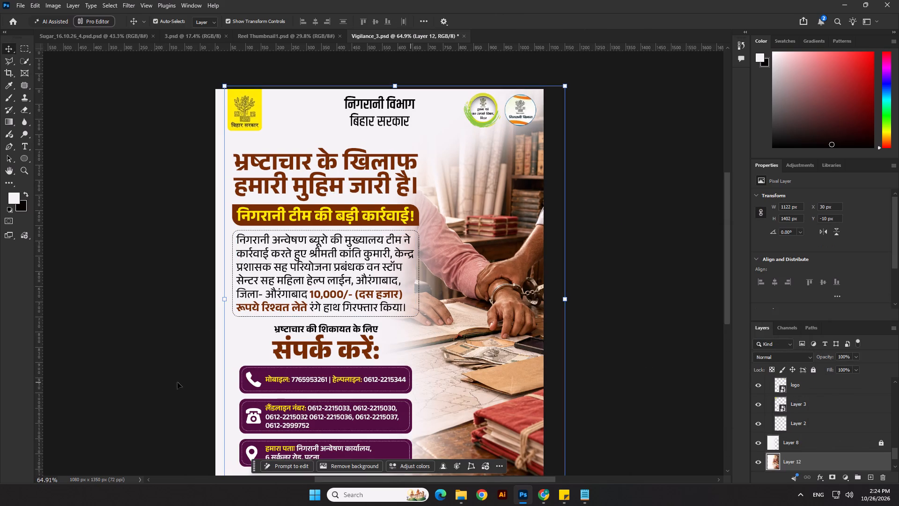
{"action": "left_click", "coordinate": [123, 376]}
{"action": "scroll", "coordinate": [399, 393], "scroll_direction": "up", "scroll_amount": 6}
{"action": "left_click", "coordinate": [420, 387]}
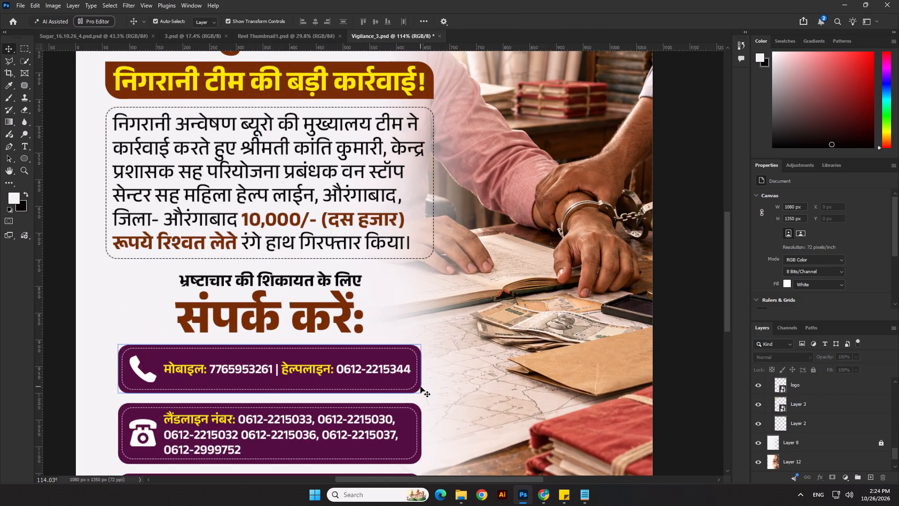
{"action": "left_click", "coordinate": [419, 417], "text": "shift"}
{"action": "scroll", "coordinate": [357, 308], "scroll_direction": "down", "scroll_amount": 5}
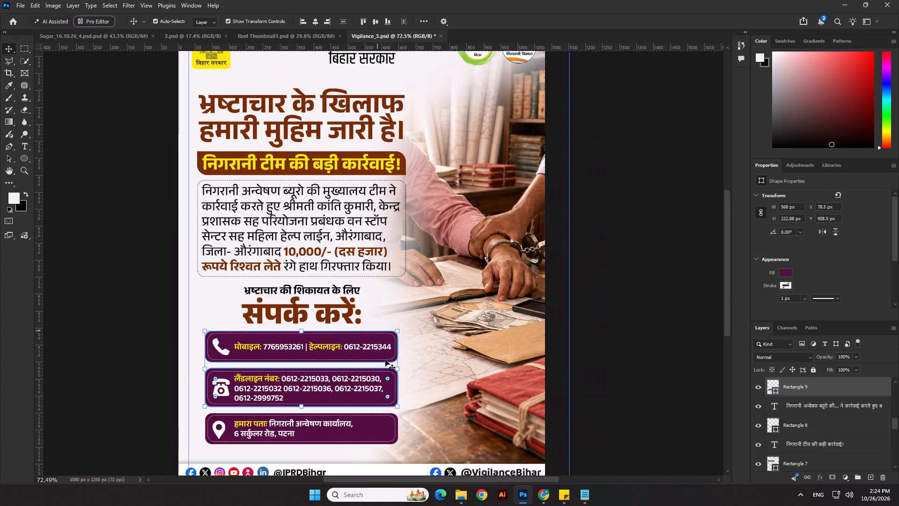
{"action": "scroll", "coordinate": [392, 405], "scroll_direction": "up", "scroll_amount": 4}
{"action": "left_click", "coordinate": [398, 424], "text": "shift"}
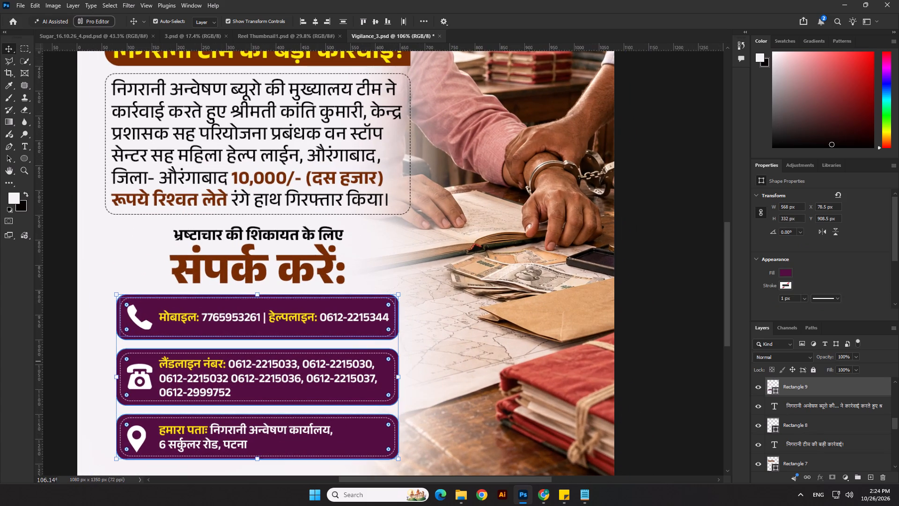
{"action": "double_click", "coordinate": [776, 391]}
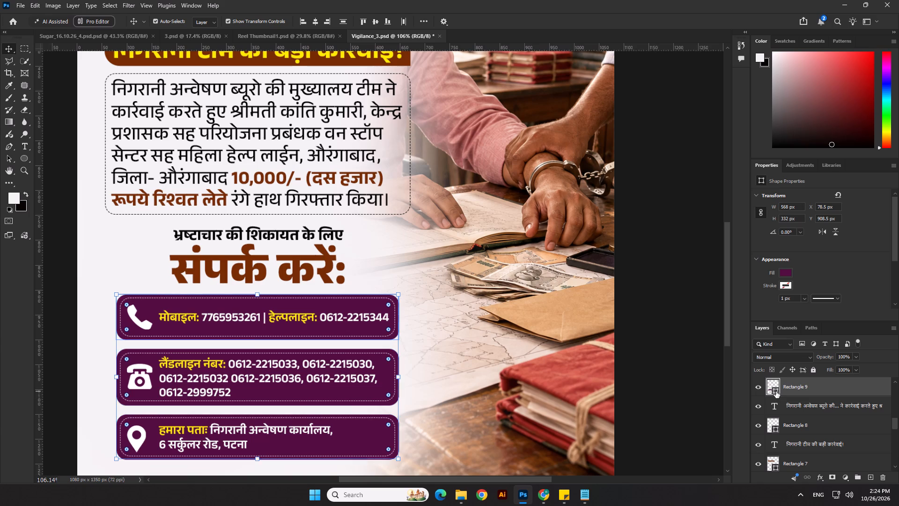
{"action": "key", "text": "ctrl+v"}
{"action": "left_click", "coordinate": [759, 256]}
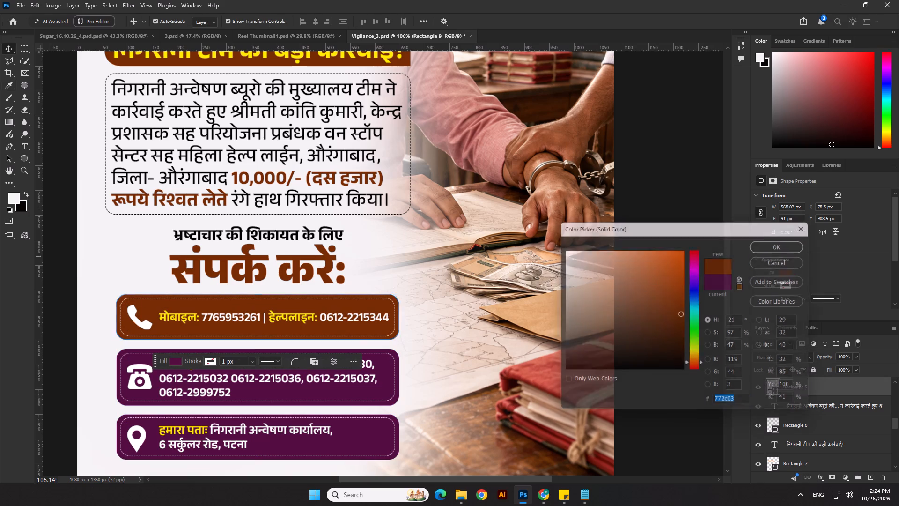
Select the mobile, landline and address boxes together and open their shared fill colour for editing.
{"action": "scroll", "coordinate": [401, 361], "scroll_direction": "up", "scroll_amount": 2}
{"action": "left_click", "coordinate": [397, 362], "text": "shift"}
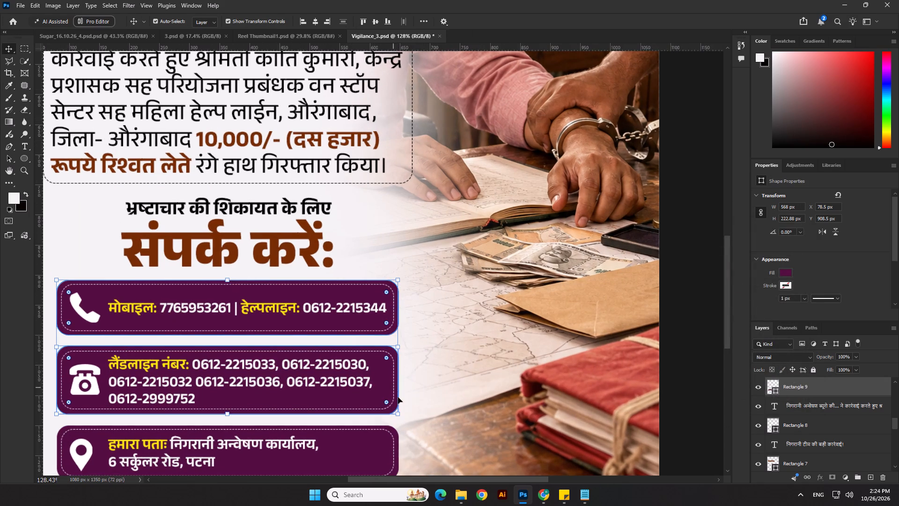
{"action": "left_click", "coordinate": [397, 437], "text": "shift"}
{"action": "left_click", "coordinate": [782, 275]}
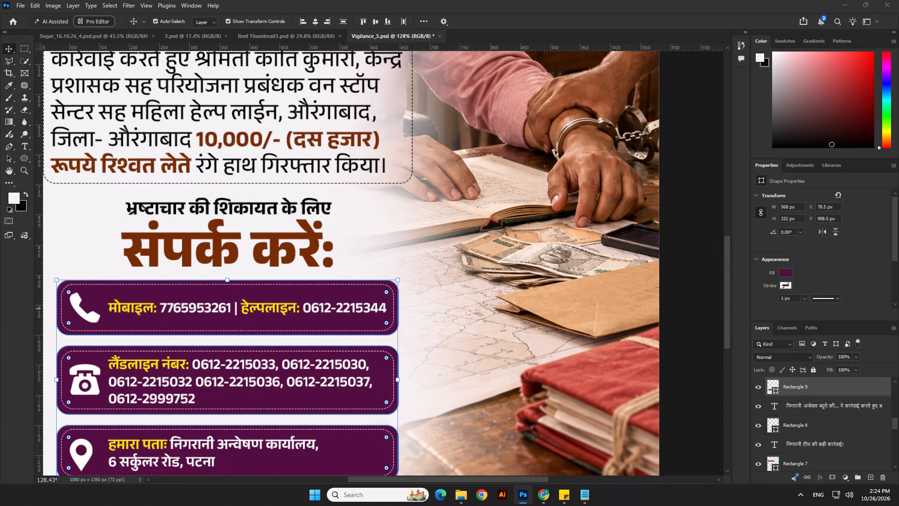
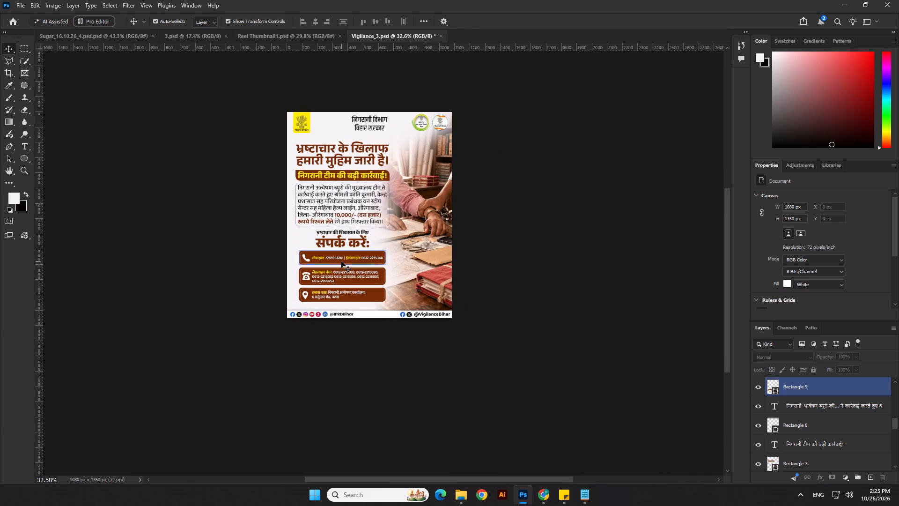
{"action": "scroll", "coordinate": [350, 225], "scroll_direction": "up", "scroll_amount": 9}
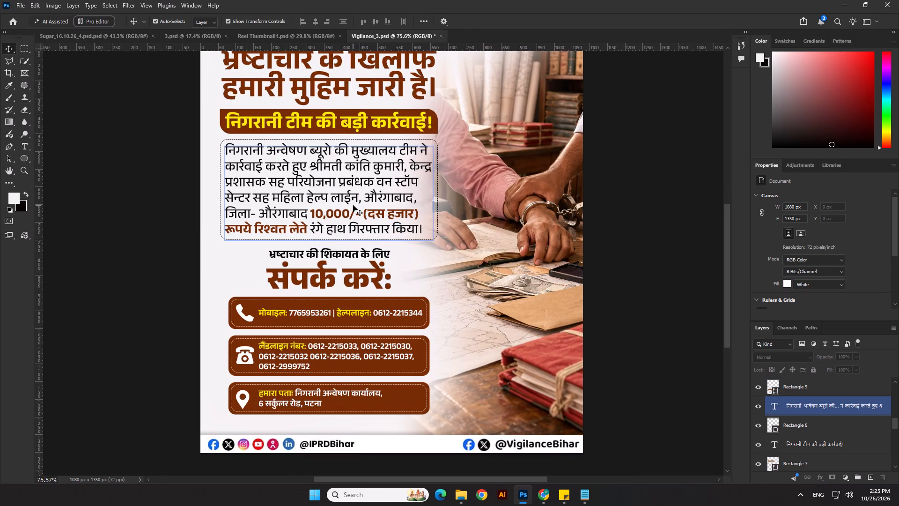
{"action": "left_click", "coordinate": [353, 205]}
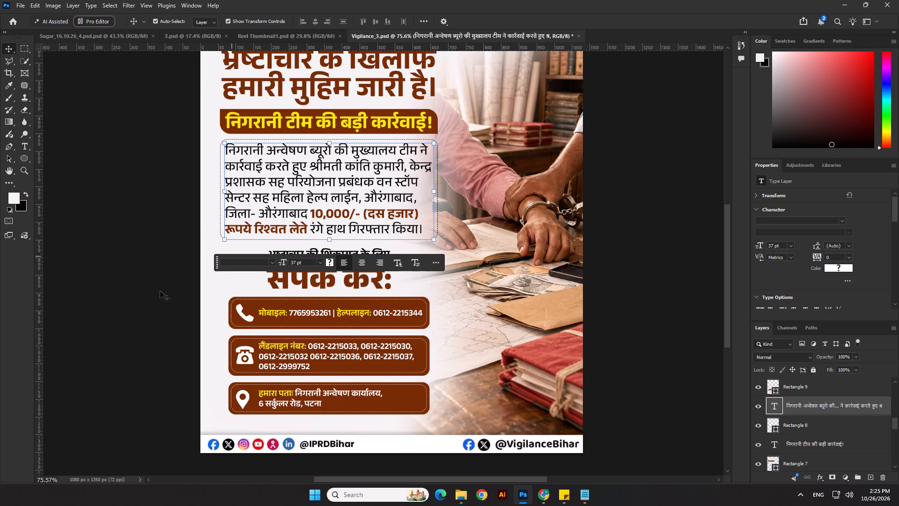
{"action": "left_click", "coordinate": [177, 302]}
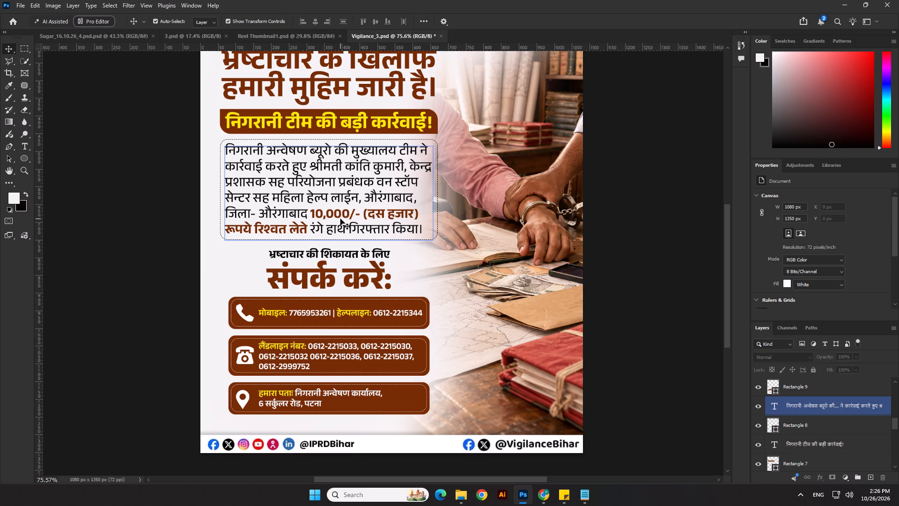
Save the Vigilance_3 poster with its current edits.
{"action": "scroll", "coordinate": [337, 285], "scroll_direction": "down", "scroll_amount": 5}
{"action": "key", "text": "ctrl+s"}
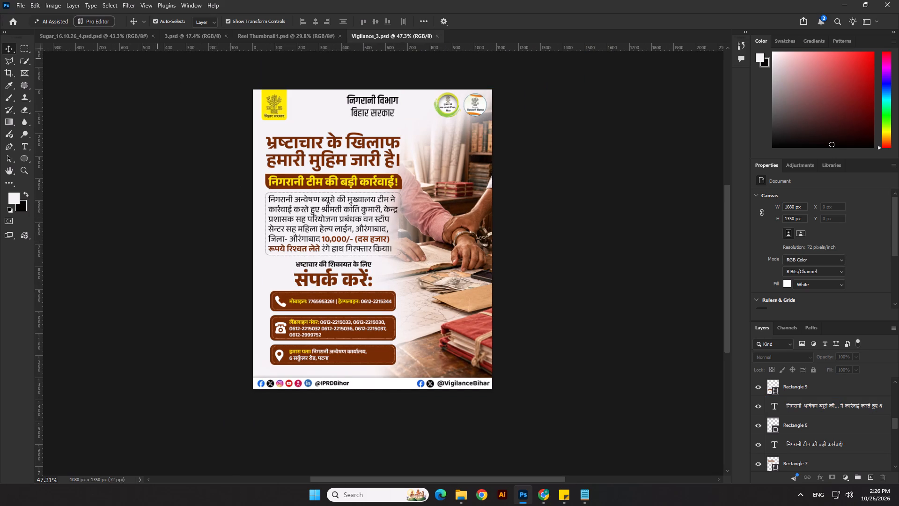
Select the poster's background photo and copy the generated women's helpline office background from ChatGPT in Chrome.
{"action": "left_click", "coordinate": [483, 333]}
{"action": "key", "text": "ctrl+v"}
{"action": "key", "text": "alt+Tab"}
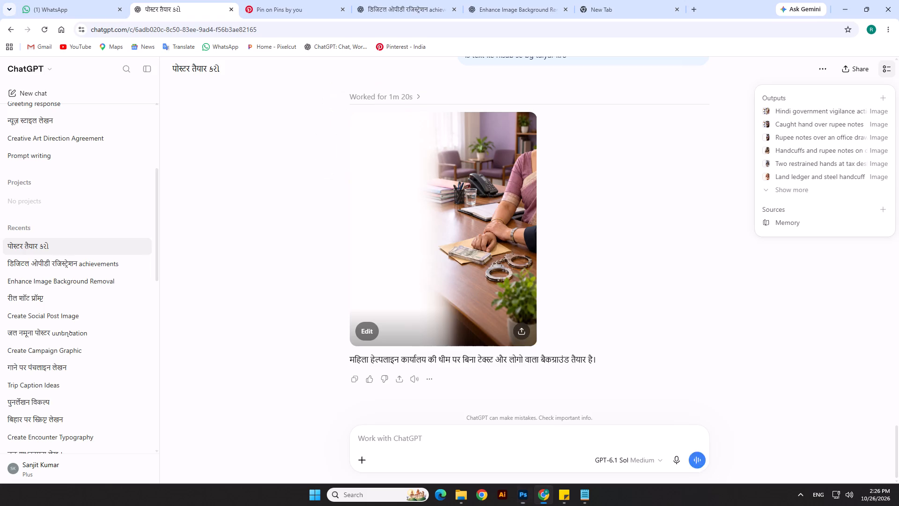
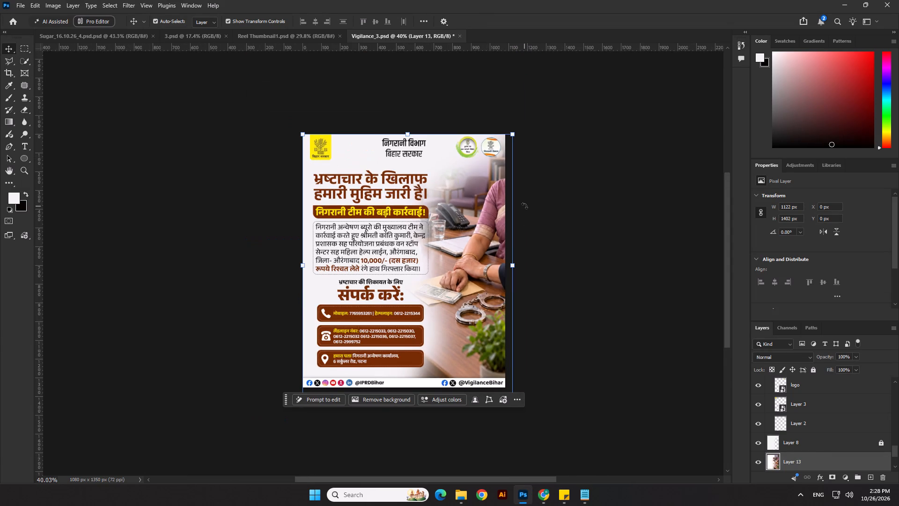
{"action": "scroll", "coordinate": [512, 253], "scroll_direction": "up", "scroll_amount": 3}
{"action": "left_click", "coordinate": [530, 268]}
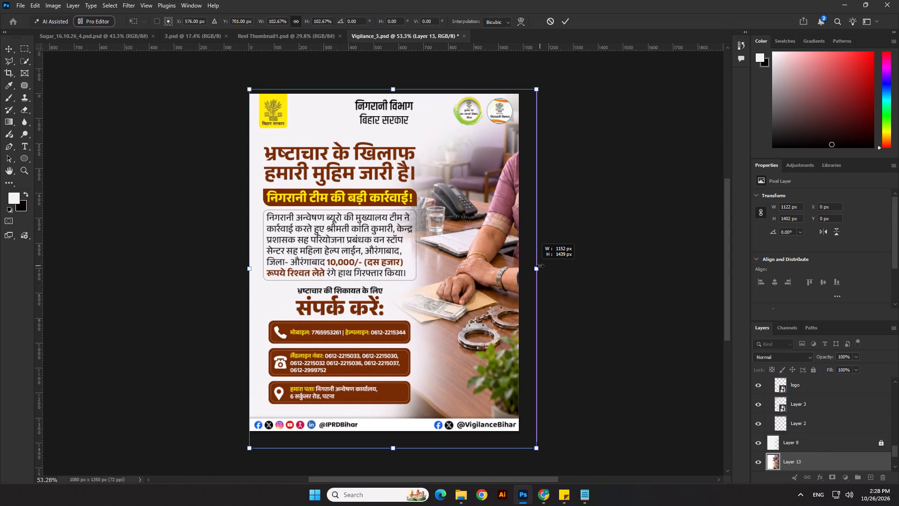
{"action": "key", "text": "Return"}
{"action": "key", "text": "Return"}
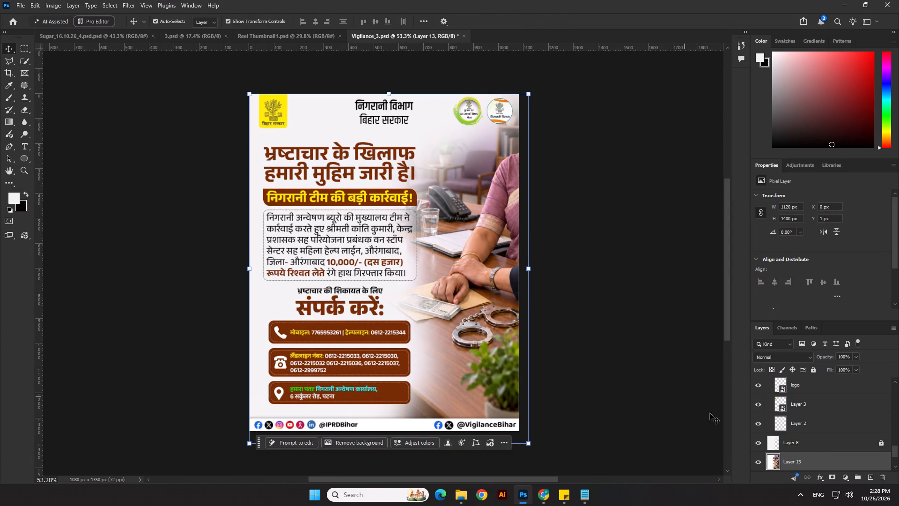
Unlock Layer 8 and paint its white fade behind the poster's text with a soft 700 px white brush.
{"action": "left_click", "coordinate": [782, 444]}
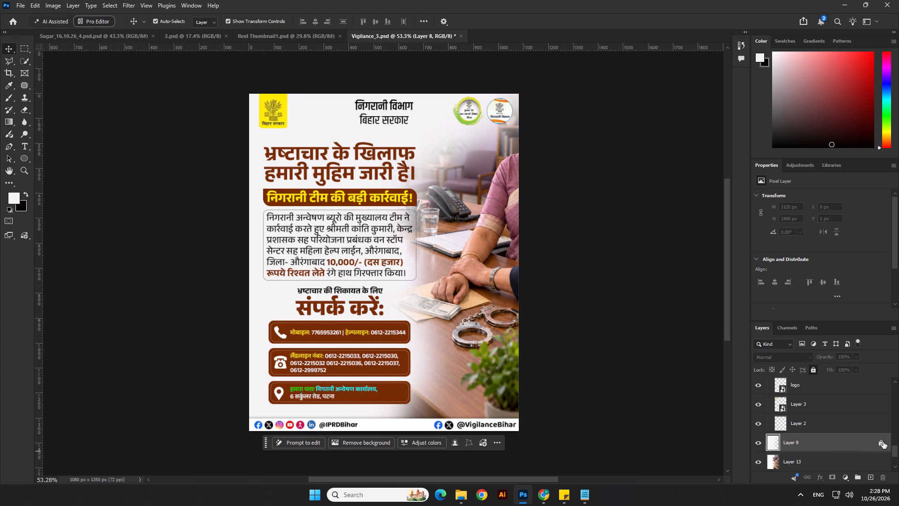
{"action": "left_click", "coordinate": [883, 442]}
{"action": "left_click", "coordinate": [12, 98]}
{"action": "scroll", "coordinate": [332, 310], "scroll_direction": "up", "scroll_amount": 2}
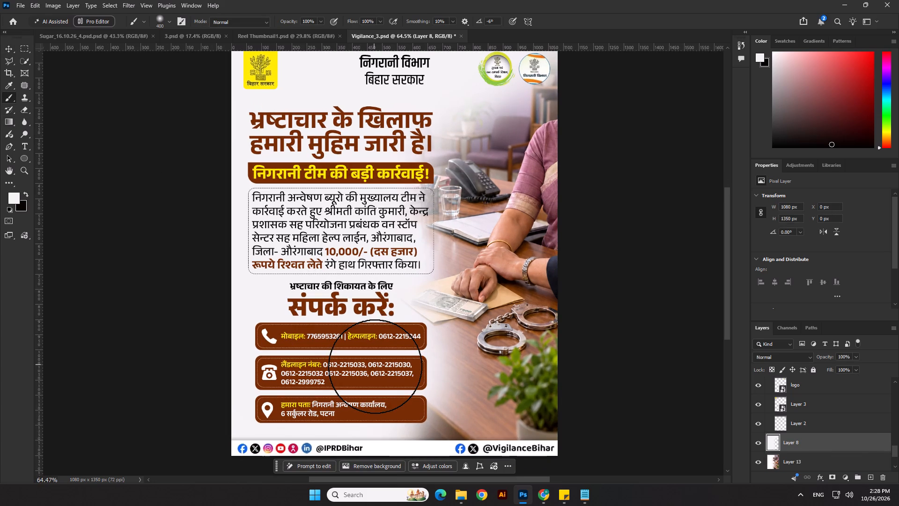
{"action": "key", "text": "bracketright"}
{"action": "key", "text": "bracketright"}
{"action": "key", "text": "bracketright"}
{"action": "left_click", "coordinate": [397, 414]}
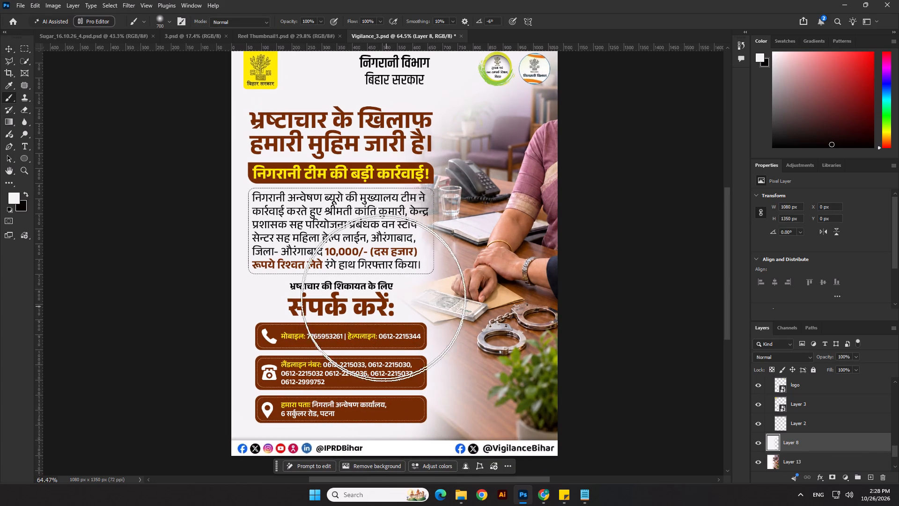
{"action": "left_click", "coordinate": [369, 269]}
{"action": "left_click", "coordinate": [385, 140]}
{"action": "scroll", "coordinate": [246, 337], "scroll_direction": "down", "scroll_amount": 4}
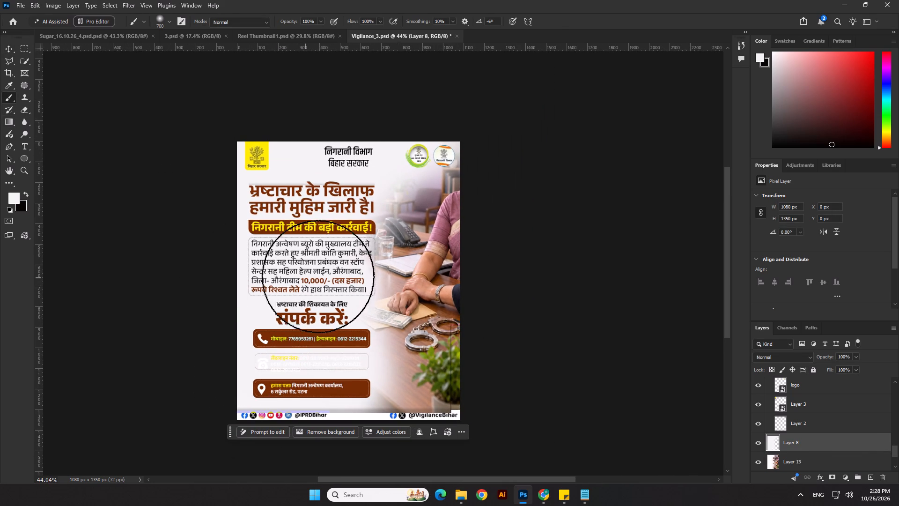
{"action": "left_click", "coordinate": [324, 275]}
{"action": "left_click", "coordinate": [327, 236]}
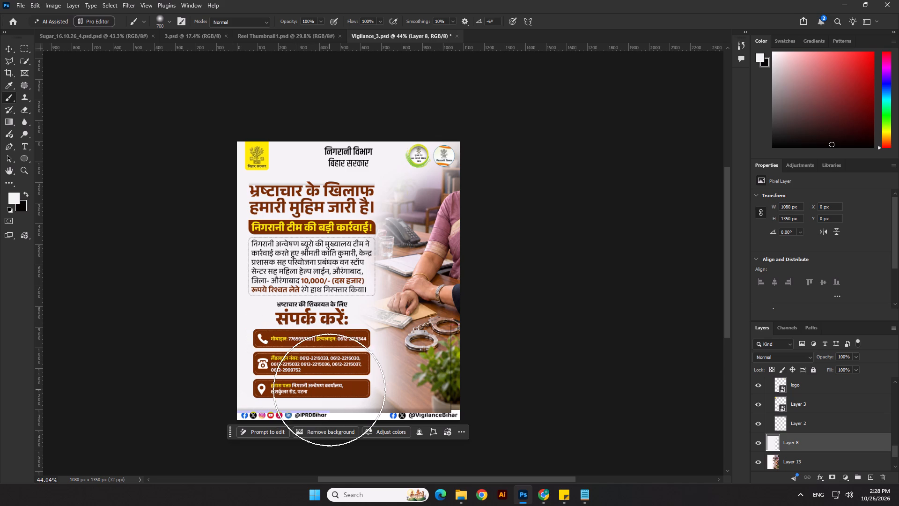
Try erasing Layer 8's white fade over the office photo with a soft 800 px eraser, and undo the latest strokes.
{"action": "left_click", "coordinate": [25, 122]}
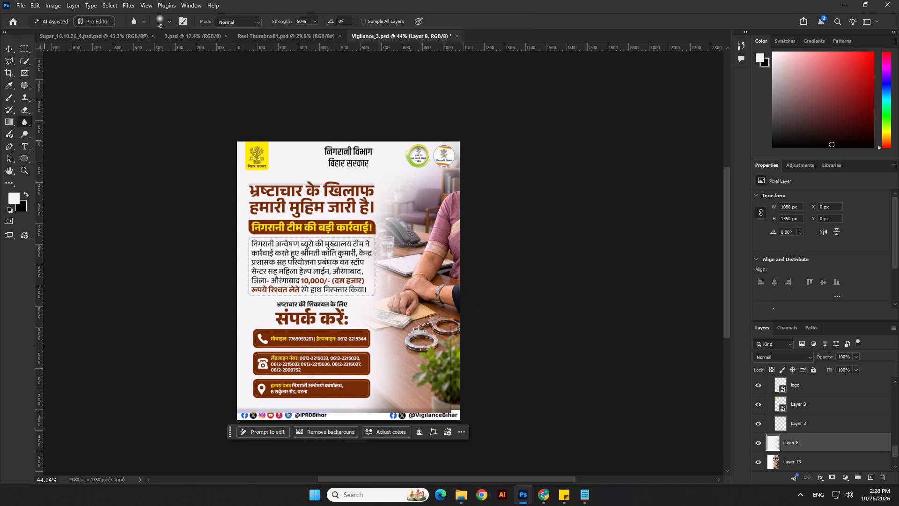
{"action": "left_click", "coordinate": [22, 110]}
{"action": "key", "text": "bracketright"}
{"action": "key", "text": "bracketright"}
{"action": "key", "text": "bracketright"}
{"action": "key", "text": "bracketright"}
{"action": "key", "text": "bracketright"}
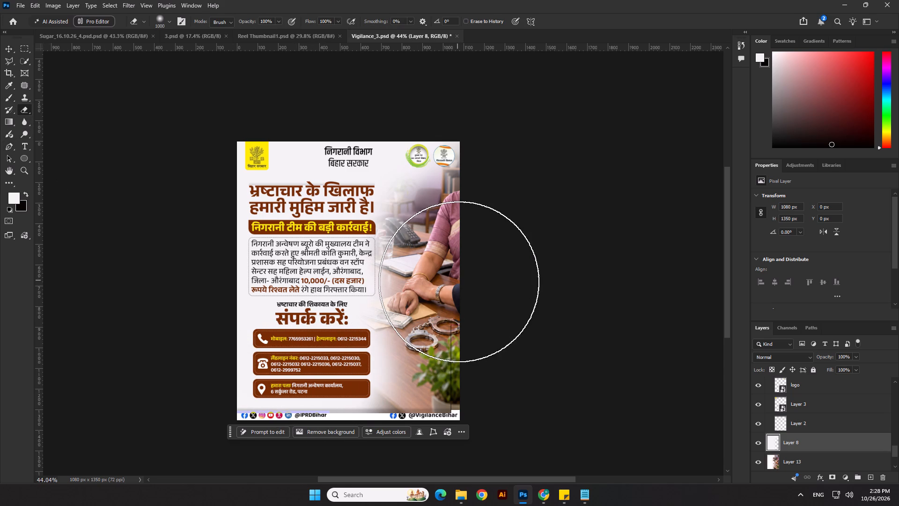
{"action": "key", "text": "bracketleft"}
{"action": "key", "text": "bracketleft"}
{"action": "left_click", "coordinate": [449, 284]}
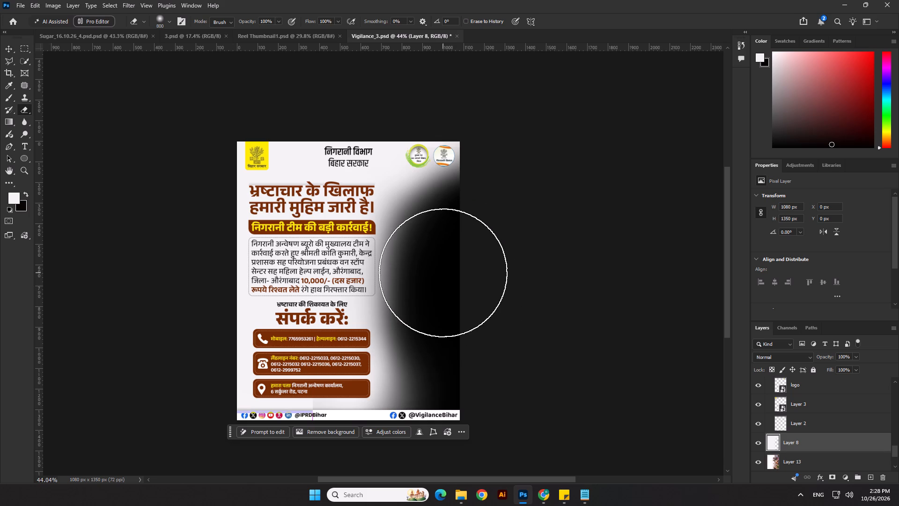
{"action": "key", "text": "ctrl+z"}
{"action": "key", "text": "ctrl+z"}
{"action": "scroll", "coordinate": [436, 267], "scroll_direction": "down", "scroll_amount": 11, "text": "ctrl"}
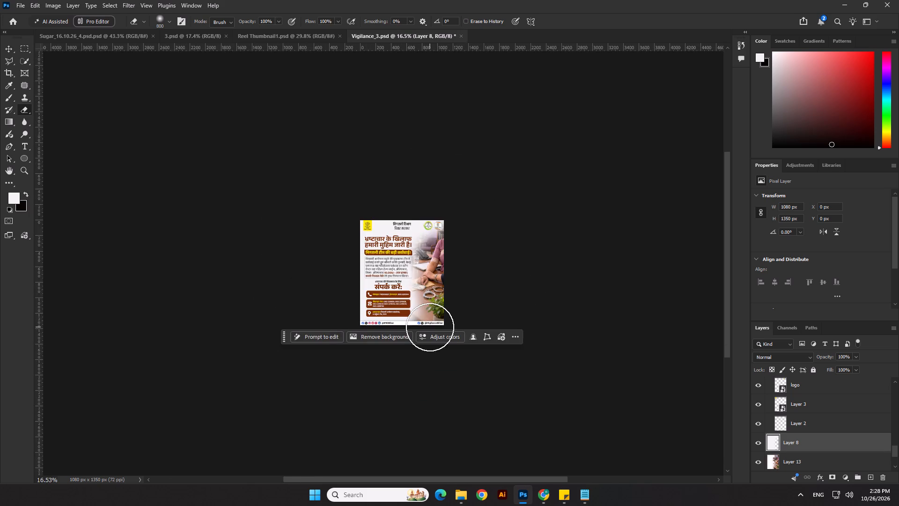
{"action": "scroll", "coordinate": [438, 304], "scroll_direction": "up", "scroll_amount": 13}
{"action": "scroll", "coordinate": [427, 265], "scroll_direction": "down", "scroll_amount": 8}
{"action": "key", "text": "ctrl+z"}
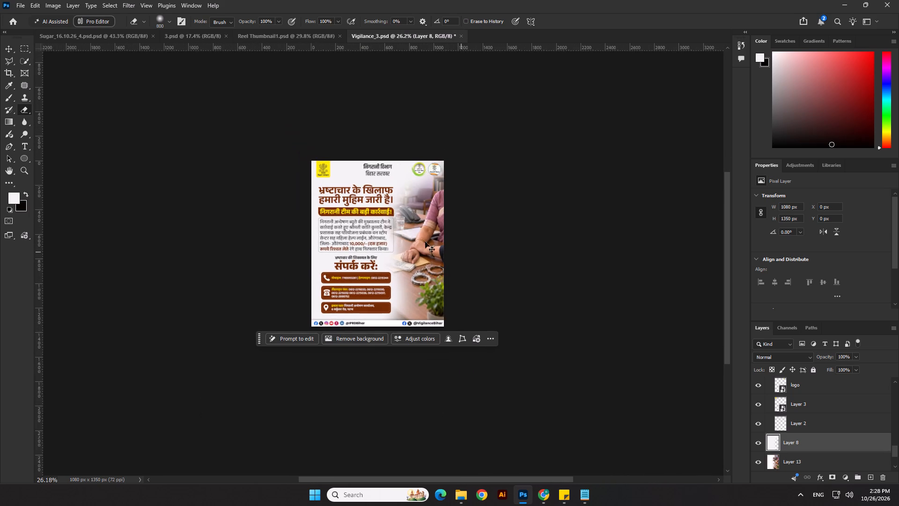
Examine the poster's office photo and the edge of the white fade at several zoom levels.
{"action": "scroll", "coordinate": [392, 233], "scroll_direction": "up", "scroll_amount": 11}
{"action": "scroll", "coordinate": [413, 245], "scroll_direction": "down", "scroll_amount": 5}
{"action": "scroll", "coordinate": [413, 245], "scroll_direction": "up", "scroll_amount": 5}
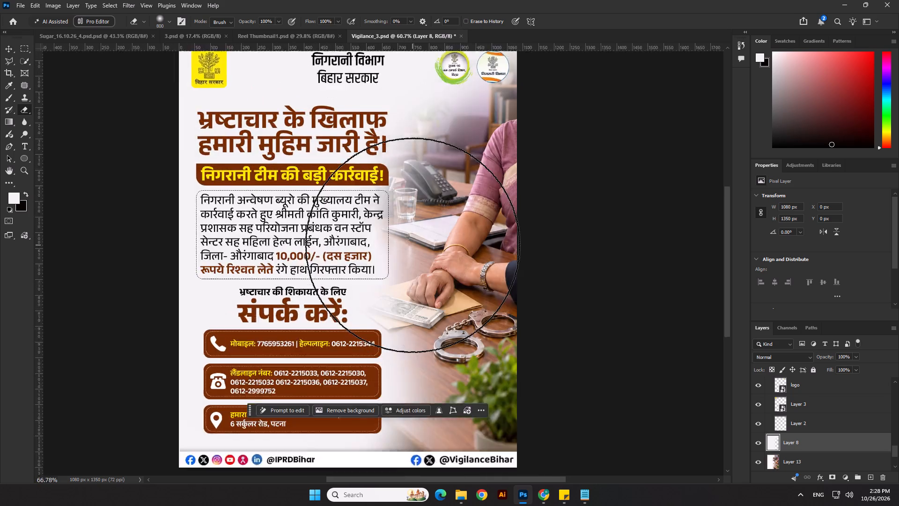
{"action": "scroll", "coordinate": [413, 245], "scroll_direction": "down", "scroll_amount": 6}
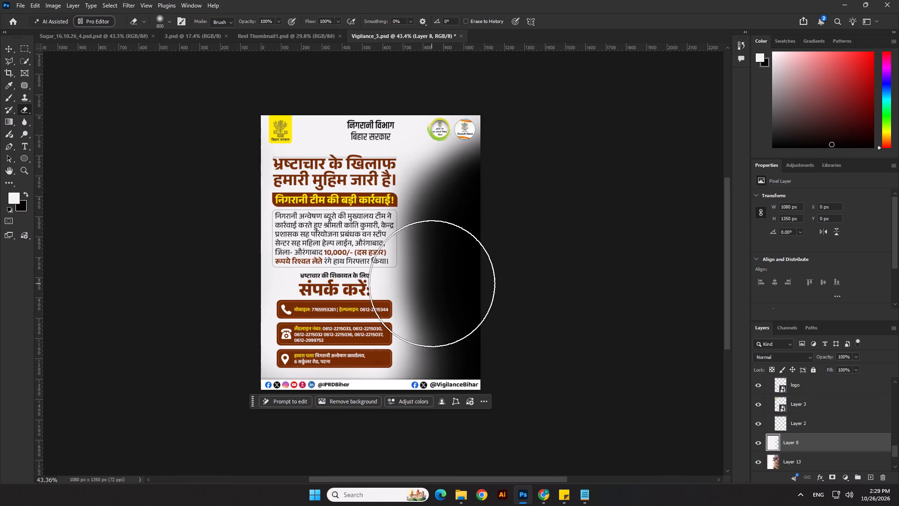
{"action": "scroll", "coordinate": [432, 283], "scroll_direction": "down", "scroll_amount": 6}
{"action": "scroll", "coordinate": [433, 285], "scroll_direction": "up", "scroll_amount": 5}
{"action": "scroll", "coordinate": [433, 285], "scroll_direction": "down", "scroll_amount": 4}
{"action": "scroll", "coordinate": [433, 285], "scroll_direction": "up", "scroll_amount": 4}
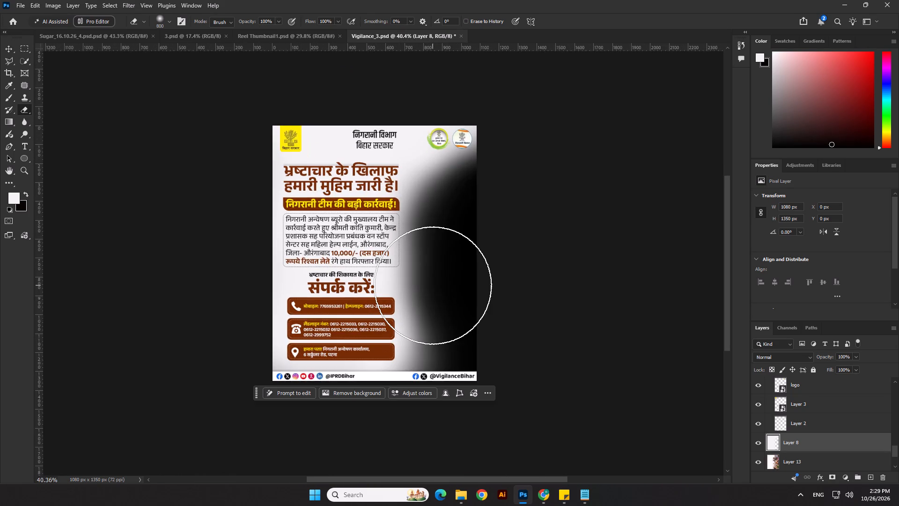
{"action": "scroll", "coordinate": [433, 285], "scroll_direction": "down", "scroll_amount": 4}
{"action": "scroll", "coordinate": [433, 285], "scroll_direction": "up", "scroll_amount": 8}
{"action": "scroll", "coordinate": [433, 285], "scroll_direction": "down", "scroll_amount": 8}
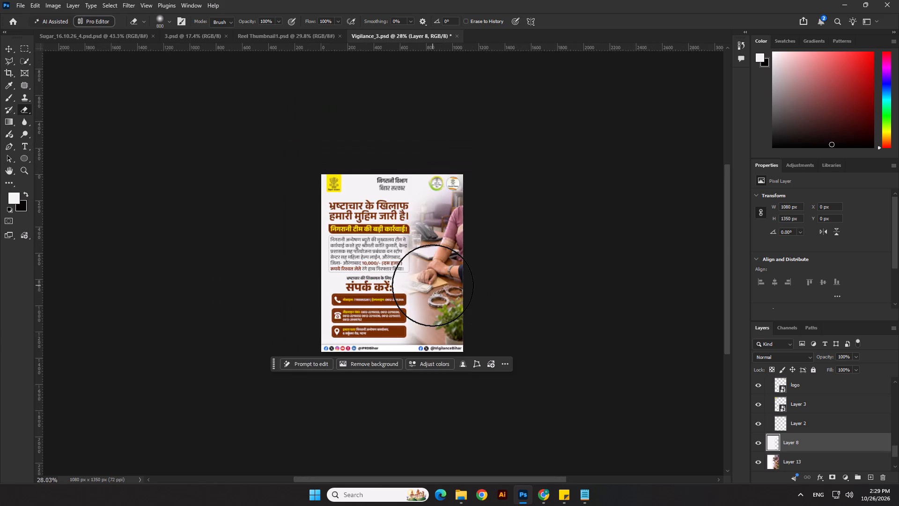
{"action": "scroll", "coordinate": [433, 285], "scroll_direction": "up", "scroll_amount": 6}
{"action": "scroll", "coordinate": [433, 285], "scroll_direction": "down", "scroll_amount": 4}
{"action": "scroll", "coordinate": [433, 285], "scroll_direction": "up", "scroll_amount": 8}
{"action": "scroll", "coordinate": [413, 260], "scroll_direction": "down", "scroll_amount": 4}
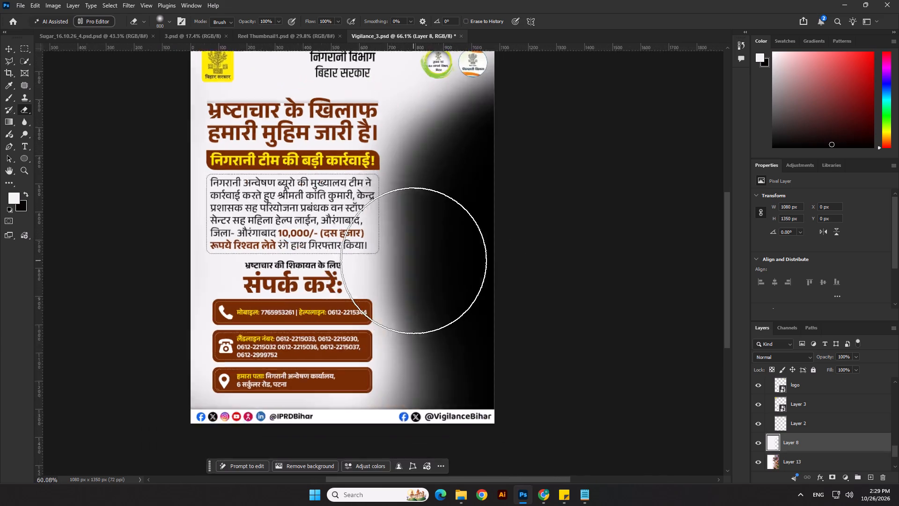
{"action": "scroll", "coordinate": [413, 260], "scroll_direction": "up", "scroll_amount": 3}
{"action": "scroll", "coordinate": [413, 260], "scroll_direction": "down", "scroll_amount": 4}
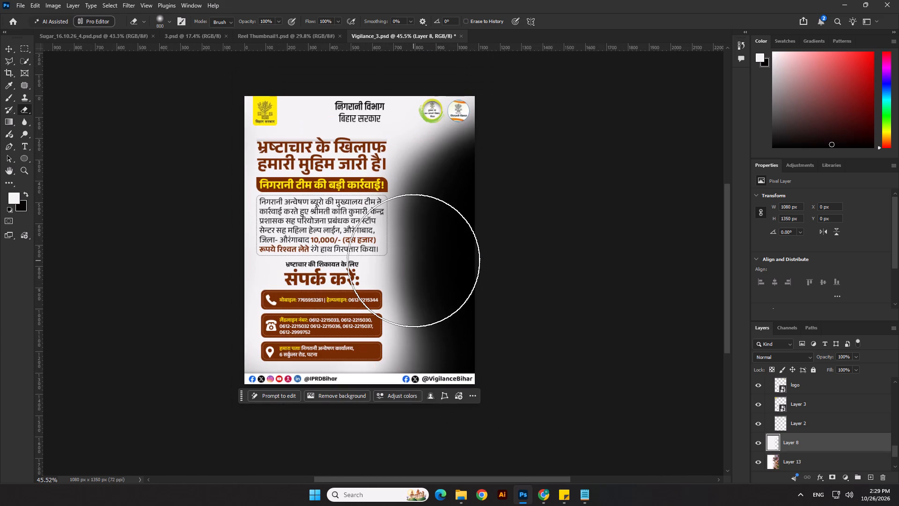
{"action": "scroll", "coordinate": [413, 260], "scroll_direction": "up", "scroll_amount": 3}
{"action": "scroll", "coordinate": [413, 260], "scroll_direction": "down", "scroll_amount": 4}
{"action": "scroll", "coordinate": [413, 260], "scroll_direction": "up", "scroll_amount": 3}
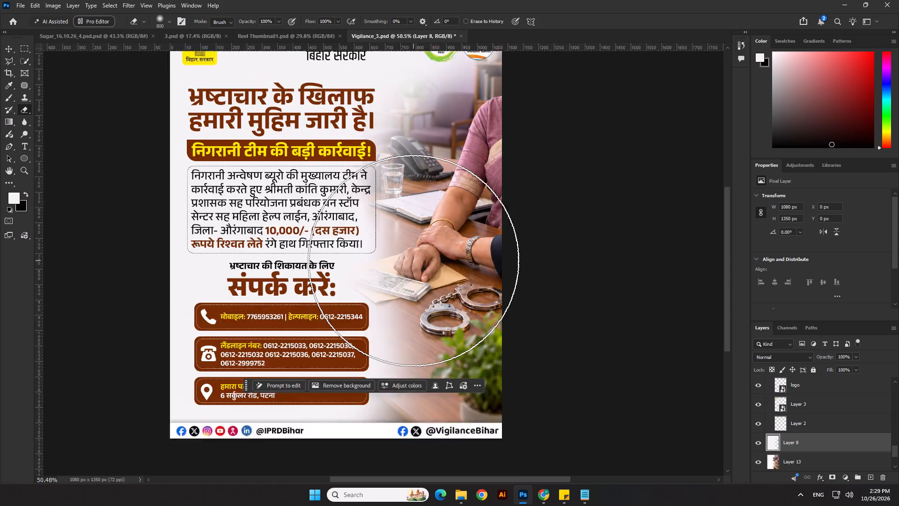
{"action": "scroll", "coordinate": [413, 260], "scroll_direction": "up", "scroll_amount": 5}
{"action": "scroll", "coordinate": [413, 275], "scroll_direction": "down", "scroll_amount": 11}
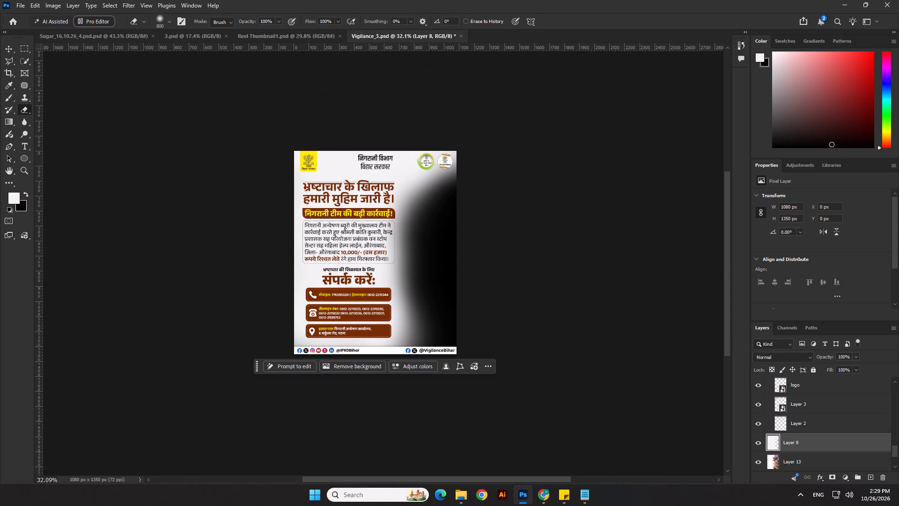
Review the anti-corruption case texts in Notepad, checking the Aurangabad entry and those following it against the poster.
{"action": "left_click", "coordinate": [583, 490]}
{"action": "scroll", "coordinate": [570, 299], "scroll_direction": "up", "scroll_amount": 13}
{"action": "scroll", "coordinate": [570, 299], "scroll_direction": "down", "scroll_amount": 1}
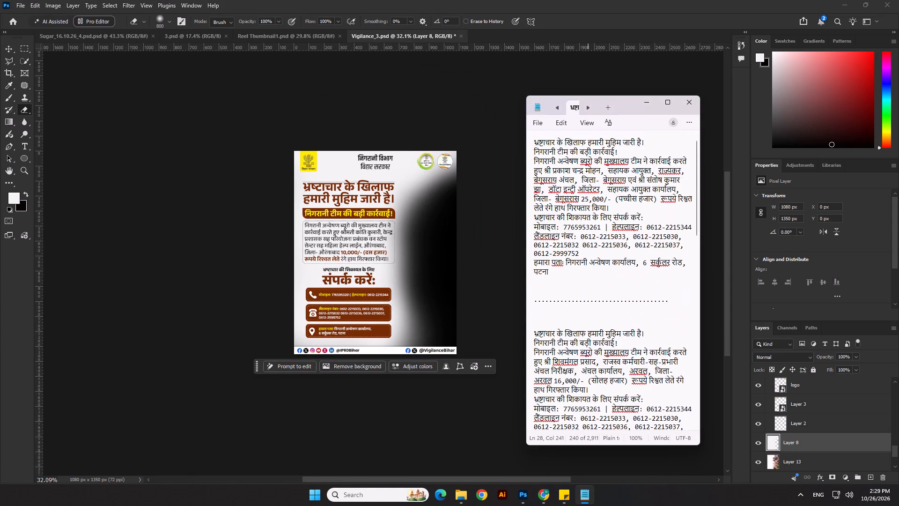
{"action": "scroll", "coordinate": [570, 299], "scroll_direction": "down", "scroll_amount": 5}
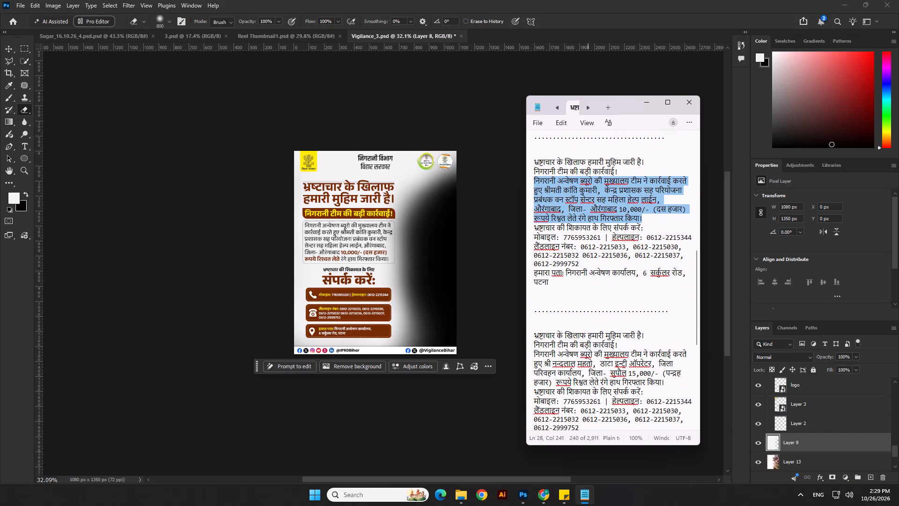
{"action": "key", "text": "alt+Tab"}
{"action": "scroll", "coordinate": [436, 284], "scroll_direction": "up", "scroll_amount": 3}
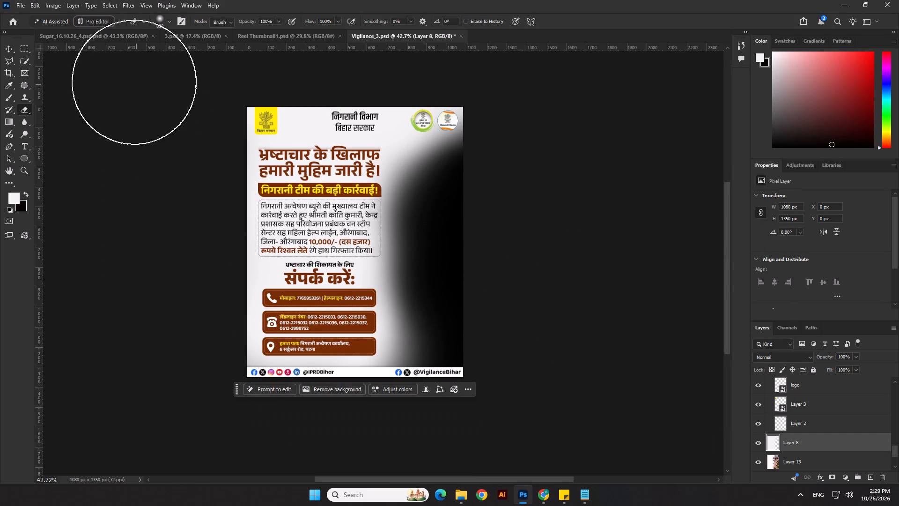
{"action": "key", "text": "alt+Tab"}
{"action": "scroll", "coordinate": [558, 309], "scroll_direction": "down", "scroll_amount": 7}
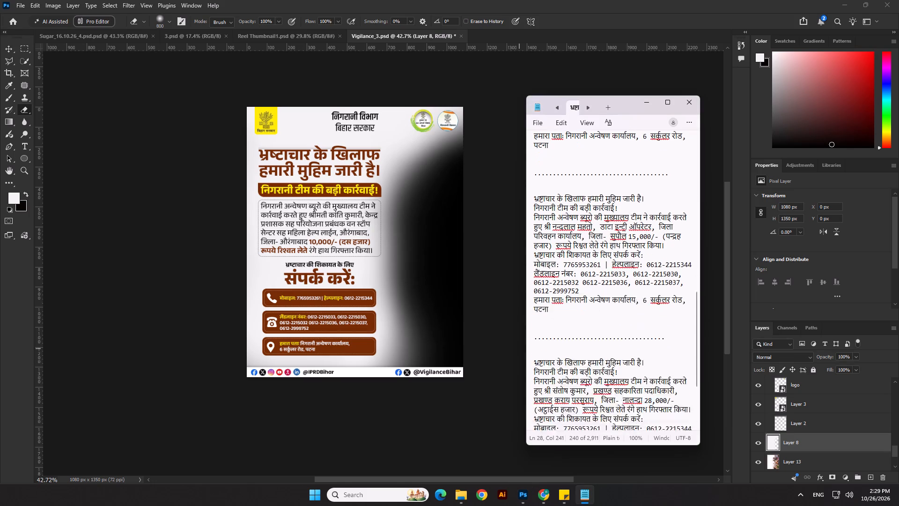
{"action": "scroll", "coordinate": [558, 309], "scroll_direction": "down", "scroll_amount": 4}
{"action": "scroll", "coordinate": [558, 309], "scroll_direction": "up", "scroll_amount": 5}
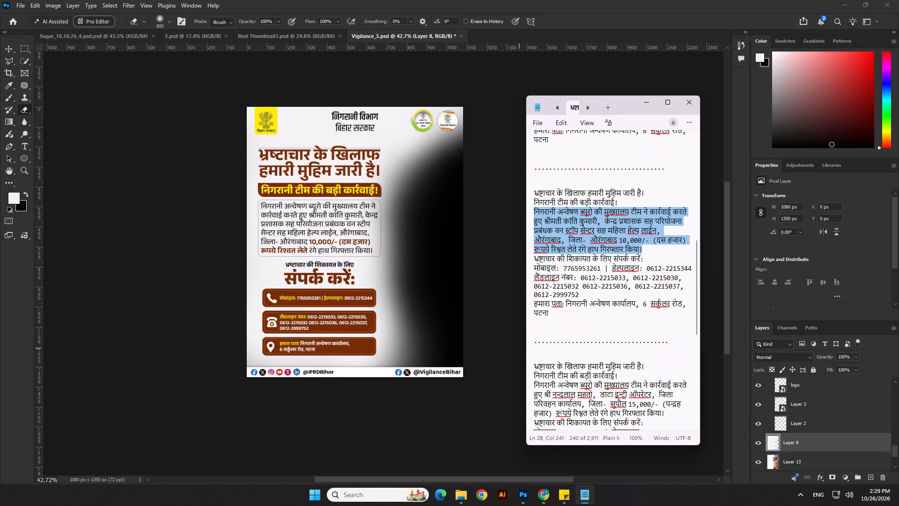
Switch back to Photoshop, save the Vigilance_3 poster and close it.
{"action": "key", "text": "alt+Tab"}
{"action": "key", "text": "ctrl+s"}
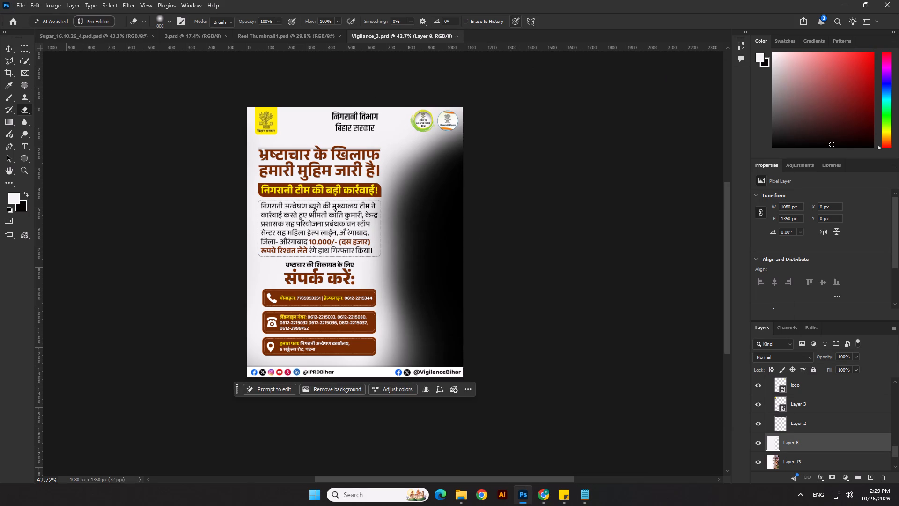
{"action": "left_click", "coordinate": [458, 37]}
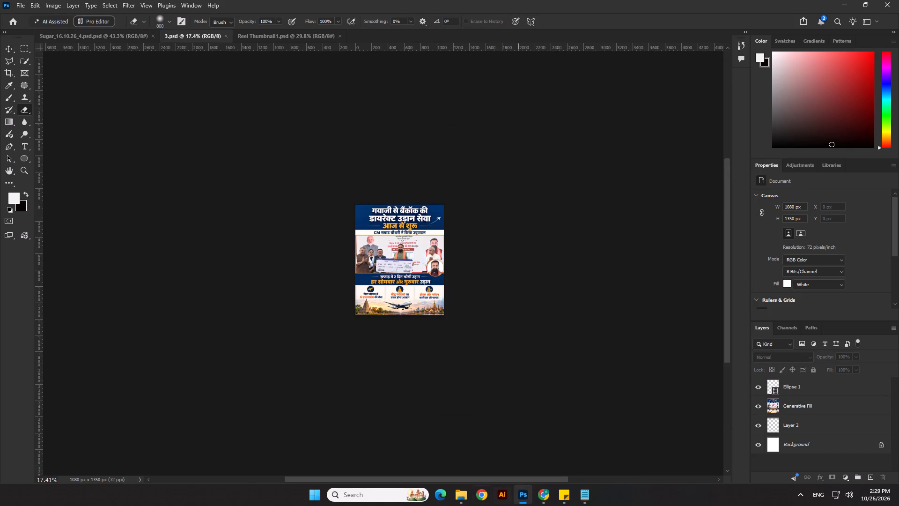
Close the 3.psd and Reel Thumbnail1.psd documents, keeping the Sugar_16.10.26_4 poster open.
{"action": "left_click", "coordinate": [204, 33]}
{"action": "left_click", "coordinate": [226, 34]}
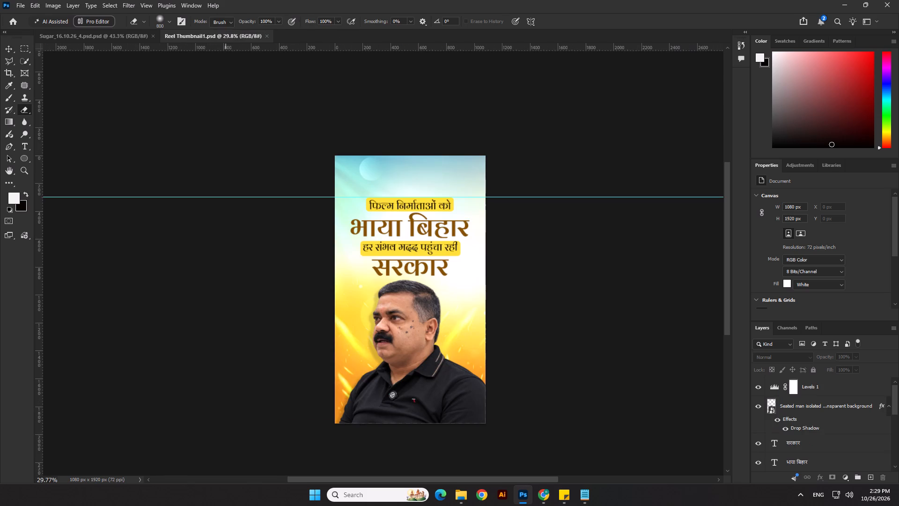
{"action": "left_click", "coordinate": [226, 34]}
{"action": "left_click", "coordinate": [266, 38]}
{"action": "left_click", "coordinate": [140, 39]}
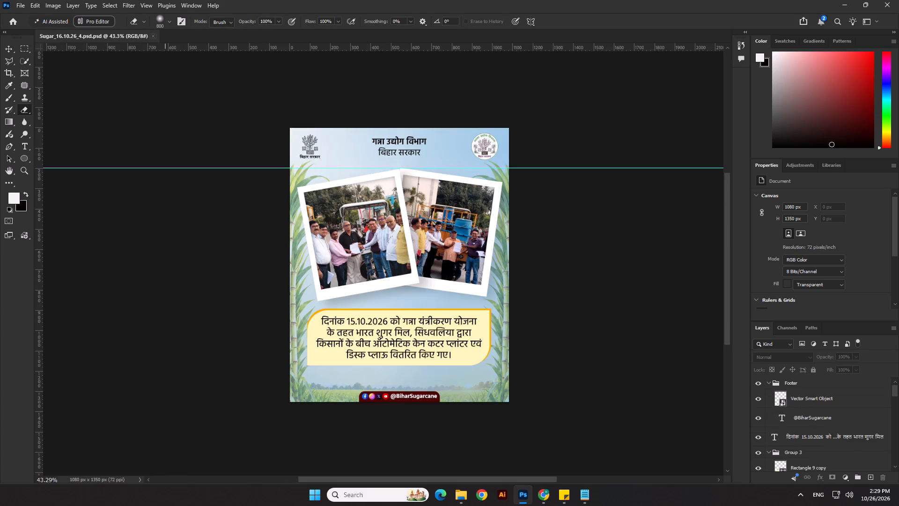
Switch to the File Explorer window showing the October folder inside IPRD.
{"action": "left_click", "coordinate": [464, 498]}
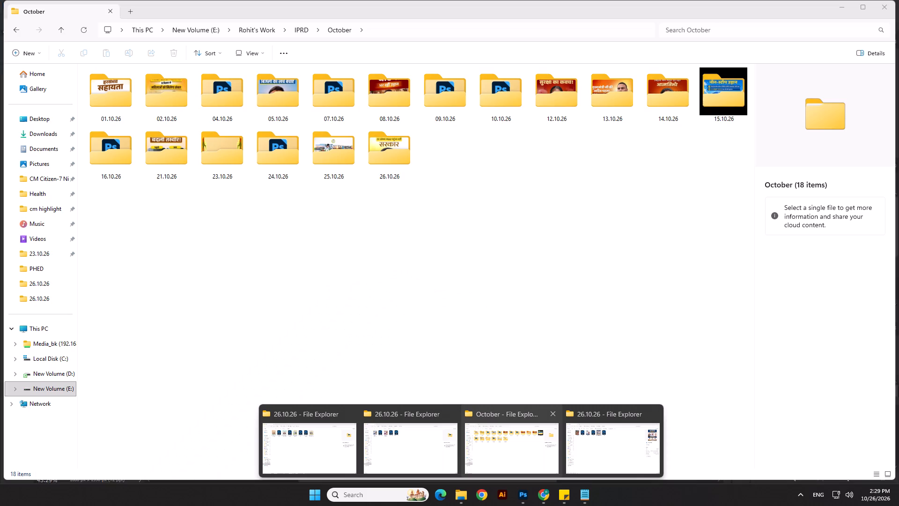
{"action": "left_click", "coordinate": [478, 450]}
{"action": "left_click", "coordinate": [463, 415]}
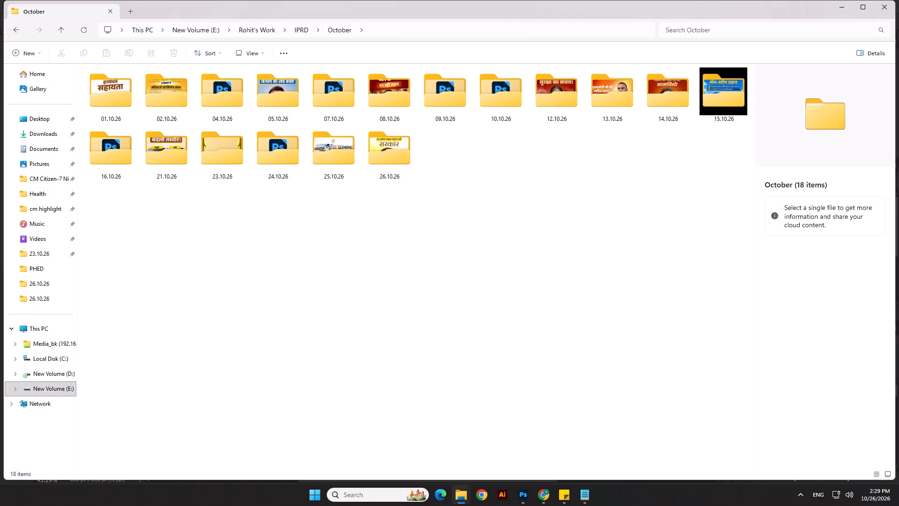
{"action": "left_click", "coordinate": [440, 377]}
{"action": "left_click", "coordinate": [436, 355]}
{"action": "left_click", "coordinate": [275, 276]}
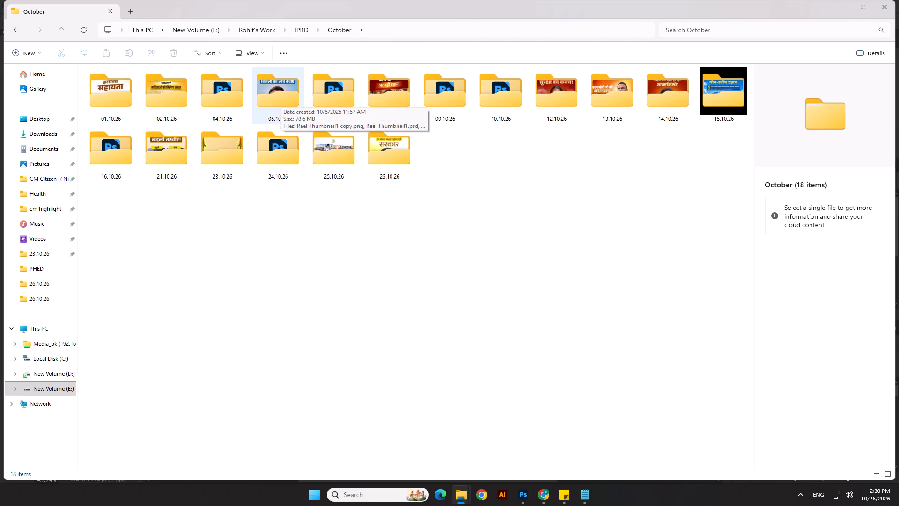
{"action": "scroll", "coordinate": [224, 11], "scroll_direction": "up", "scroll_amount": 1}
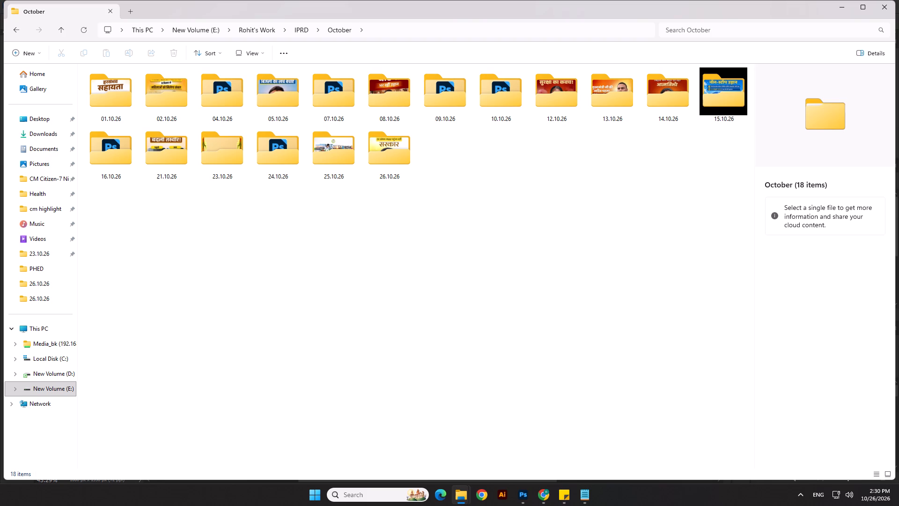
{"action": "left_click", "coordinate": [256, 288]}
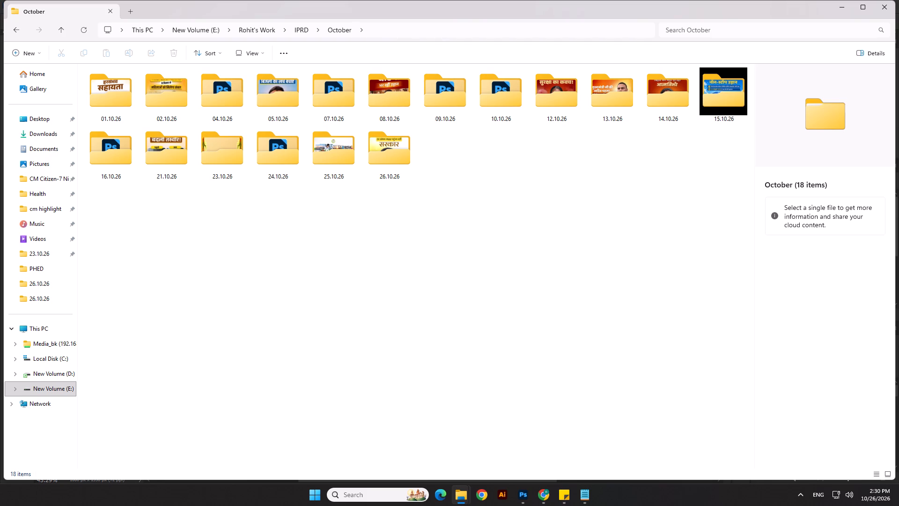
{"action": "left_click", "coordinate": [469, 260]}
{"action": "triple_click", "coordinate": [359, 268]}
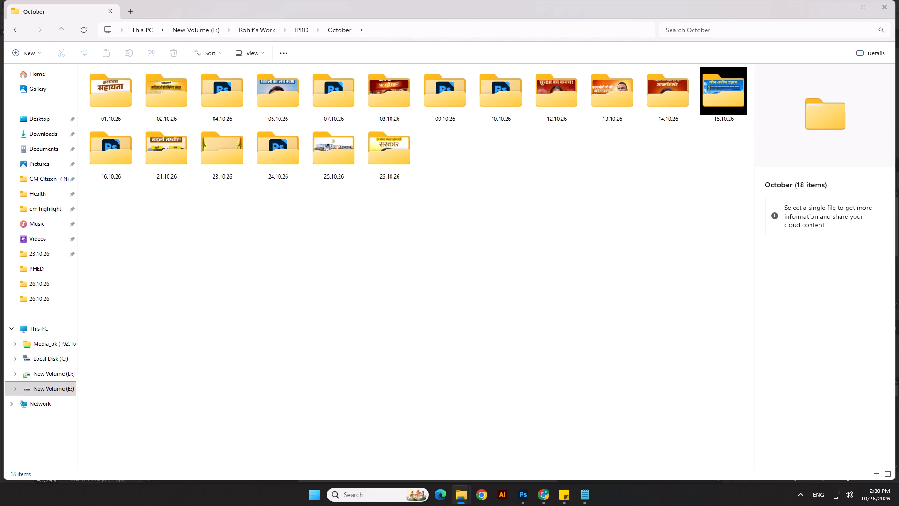
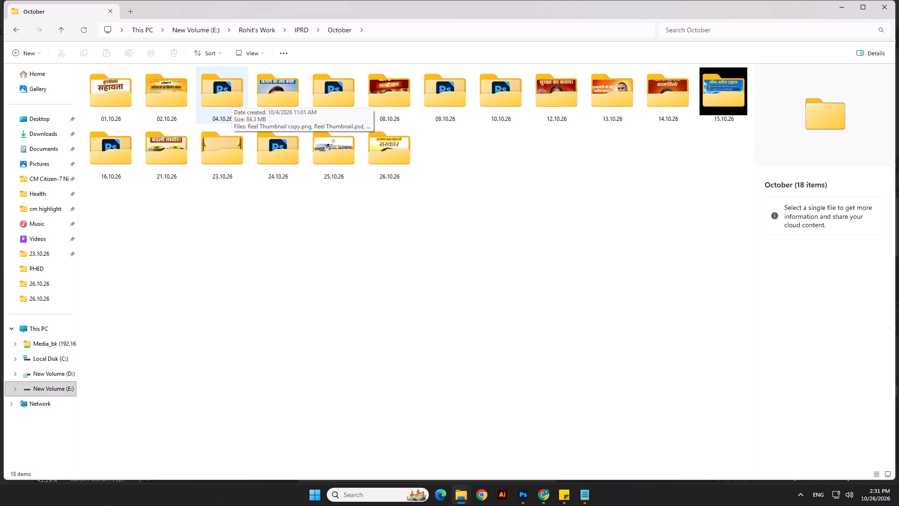
Reopen the Vigilance_3 poster in Photoshop from the 26.10.26 folder.
{"action": "left_click", "coordinate": [539, 494]}
{"action": "key", "text": "alt+Tab"}
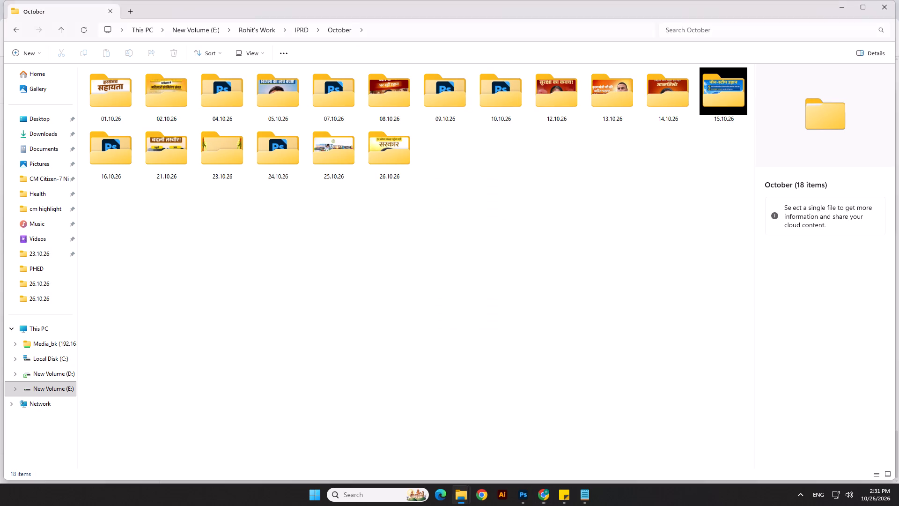
{"action": "key", "text": "alt+Tab"}
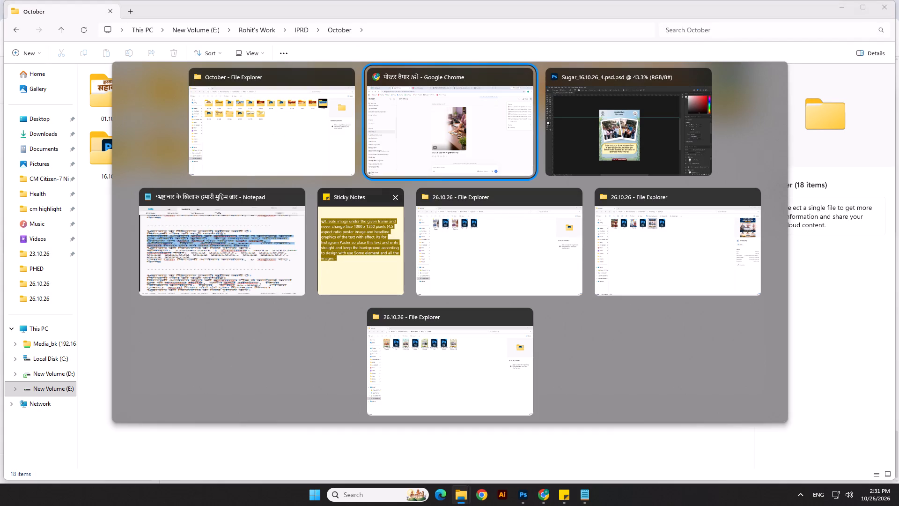
{"action": "left_click", "coordinate": [309, 152], "text": "alt"}
{"action": "left_click", "coordinate": [329, 305]}
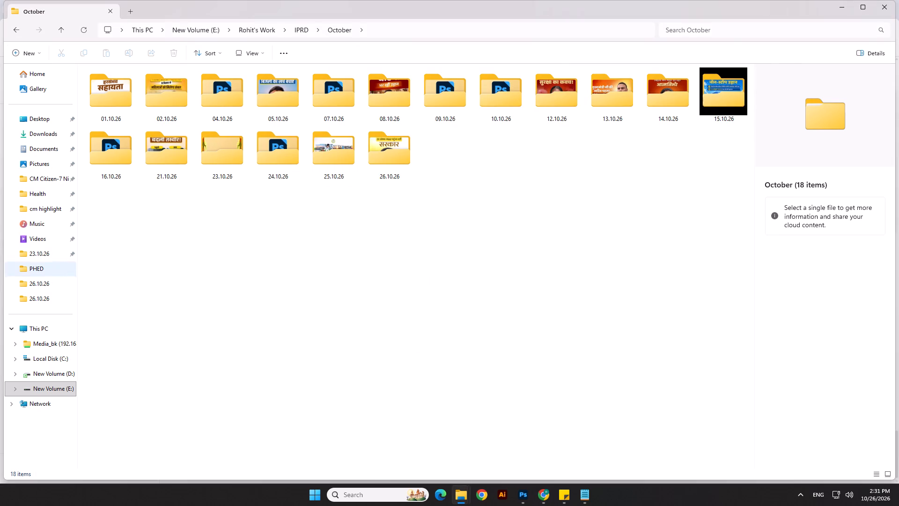
{"action": "left_click", "coordinate": [53, 295]}
{"action": "left_click", "coordinate": [239, 288]}
{"action": "double_click", "coordinate": [317, 102]}
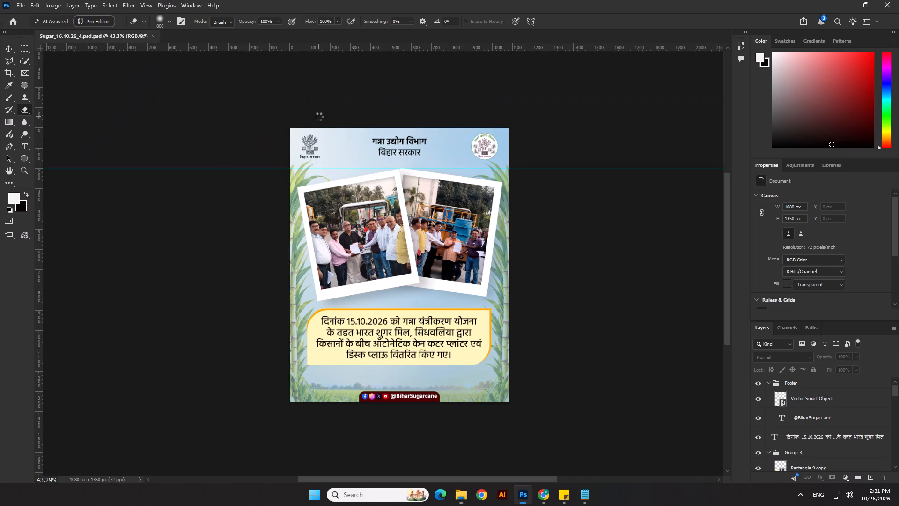
Erase more of the white fade on Layer 8 over the office photo, undoing a stray stroke along the way.
{"action": "scroll", "coordinate": [330, 298], "scroll_direction": "down", "scroll_amount": 1}
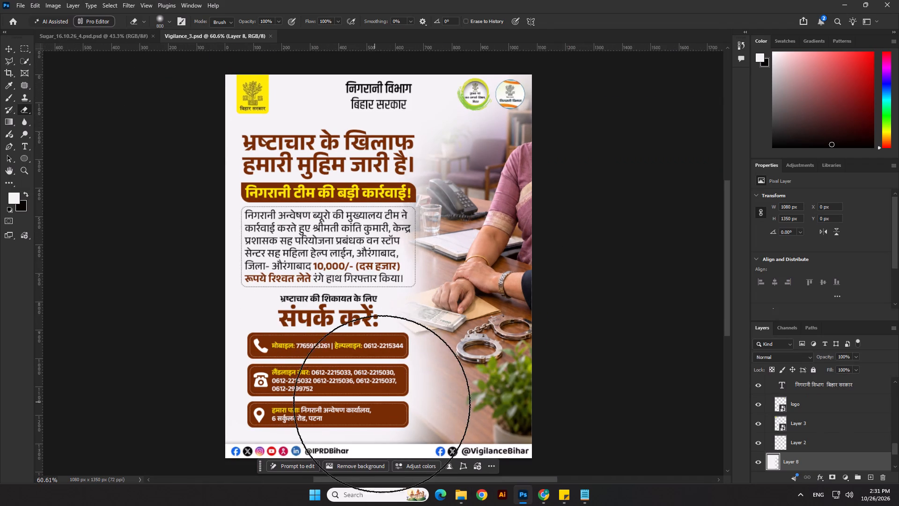
{"action": "left_click", "coordinate": [377, 421]}
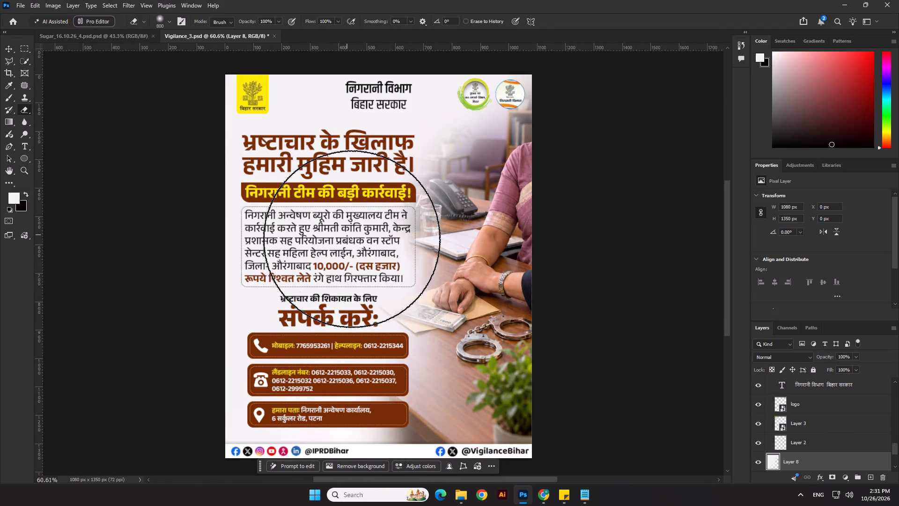
{"action": "left_click", "coordinate": [488, 269]}
{"action": "key", "text": "ctrl+z"}
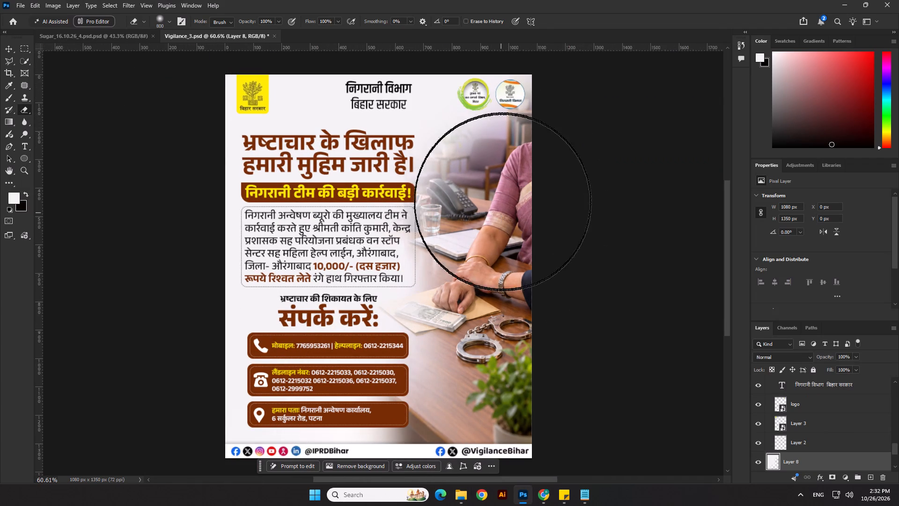
{"action": "left_click", "coordinate": [512, 144]}
{"action": "scroll", "coordinate": [418, 264], "scroll_direction": "down", "scroll_amount": 1}
{"action": "scroll", "coordinate": [555, 238], "scroll_direction": "down", "scroll_amount": 3}
{"action": "scroll", "coordinate": [489, 372], "scroll_direction": "up", "scroll_amount": 1}
{"action": "left_click", "coordinate": [491, 366]}
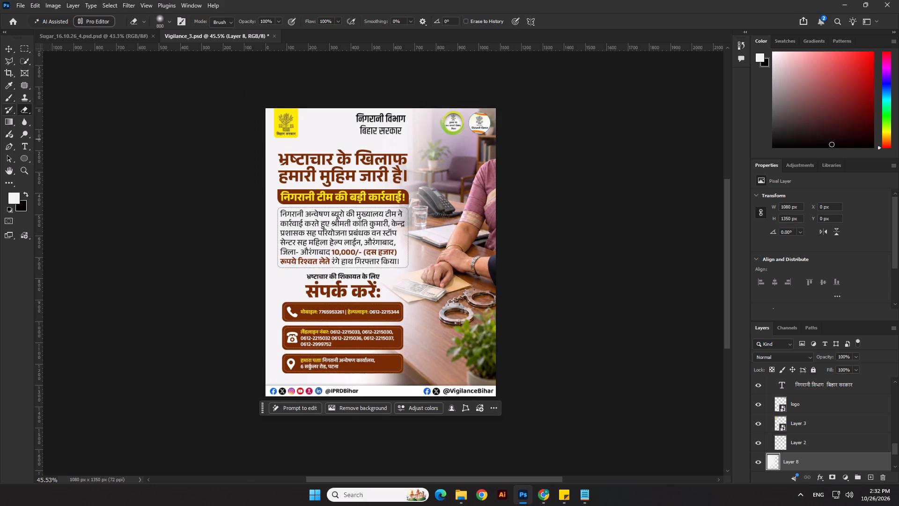
Paint white on Layer 8 with a soft 900 px brush down the text side of the poster, from bottom to top.
{"action": "left_click", "coordinate": [4, 100]}
{"action": "key", "text": "bracketright"}
{"action": "key", "text": "bracketright"}
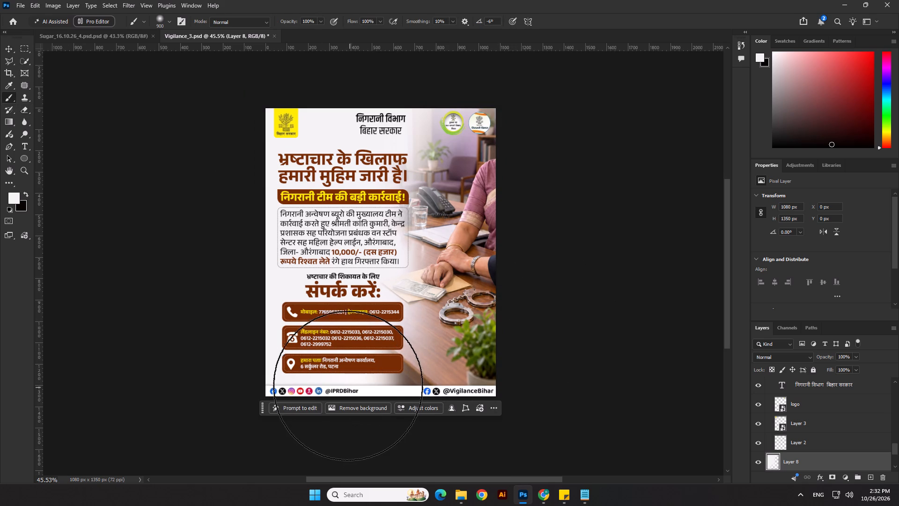
{"action": "left_click", "coordinate": [346, 385]}
{"action": "left_click", "coordinate": [349, 345]}
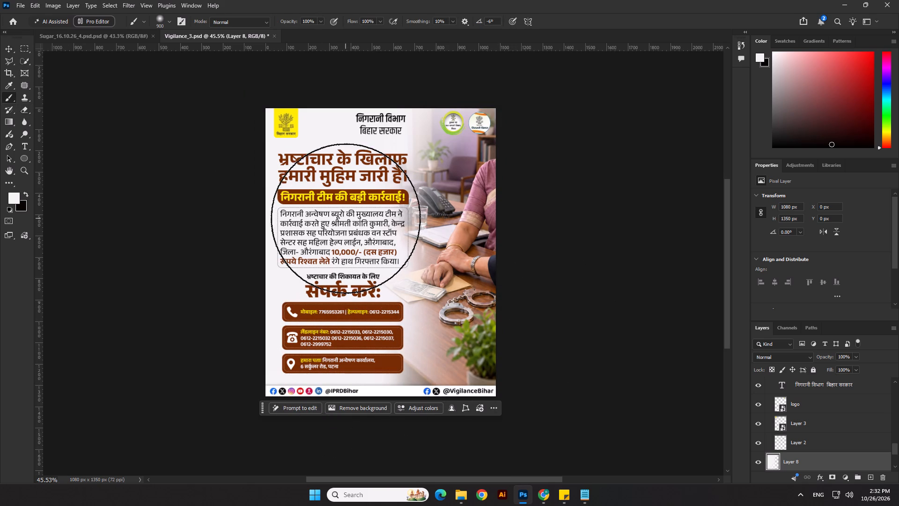
{"action": "left_click", "coordinate": [346, 218]}
{"action": "left_click", "coordinate": [349, 169]}
{"action": "left_click", "coordinate": [350, 125]}
{"action": "scroll", "coordinate": [166, 335], "scroll_direction": "down", "scroll_amount": 2}
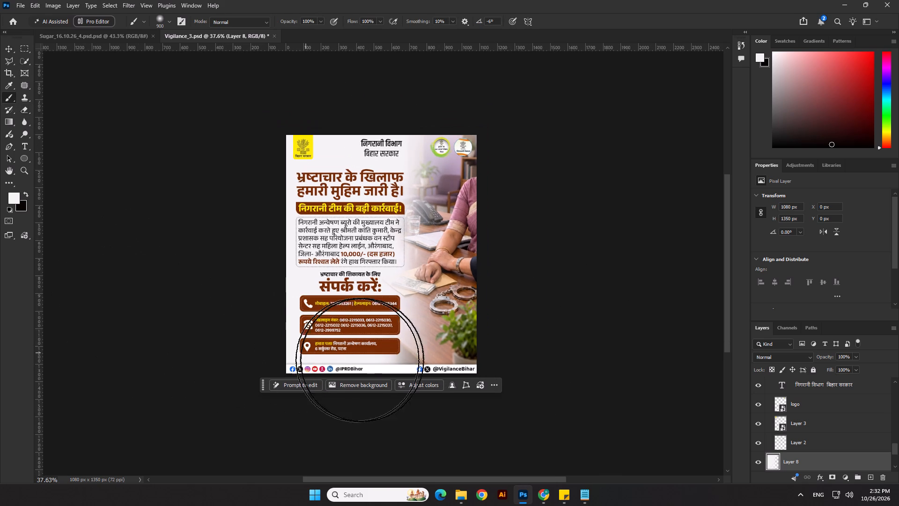
{"action": "left_click", "coordinate": [371, 372]}
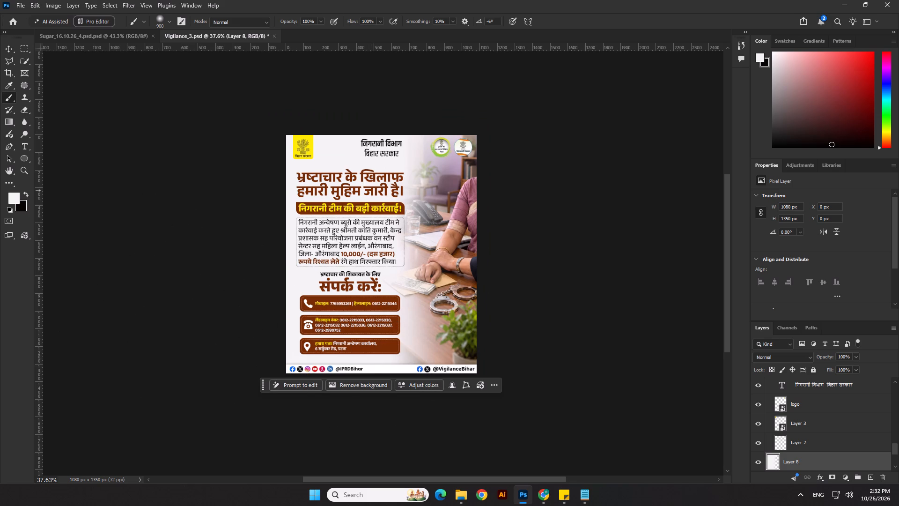
Recolour both headline lines to magenta aa165f, working from a colour sampled from the woman's saree.
{"action": "left_click", "coordinate": [7, 46]}
{"action": "left_click", "coordinate": [230, 279]}
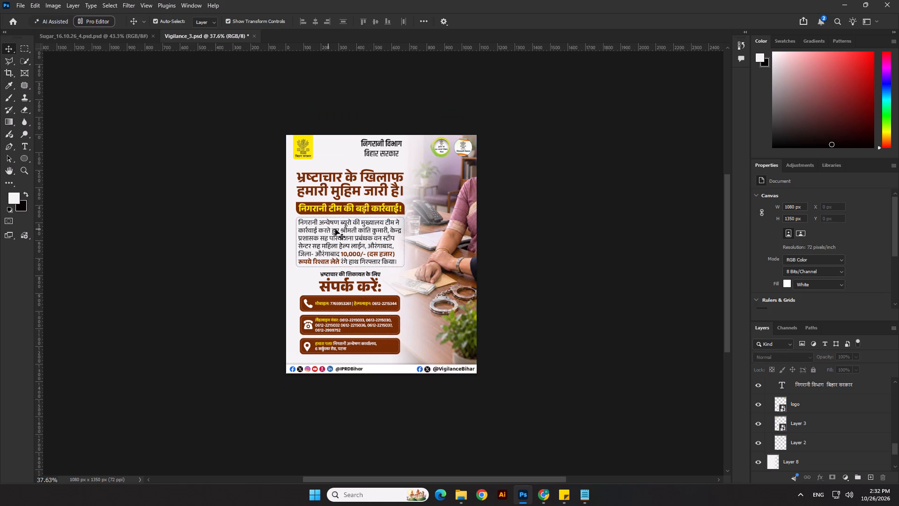
{"action": "scroll", "coordinate": [360, 240], "scroll_direction": "up", "scroll_amount": 5}
{"action": "left_click", "coordinate": [403, 170]}
{"action": "scroll", "coordinate": [407, 141], "scroll_direction": "up", "scroll_amount": 2}
{"action": "left_click", "coordinate": [407, 141], "text": "shift"}
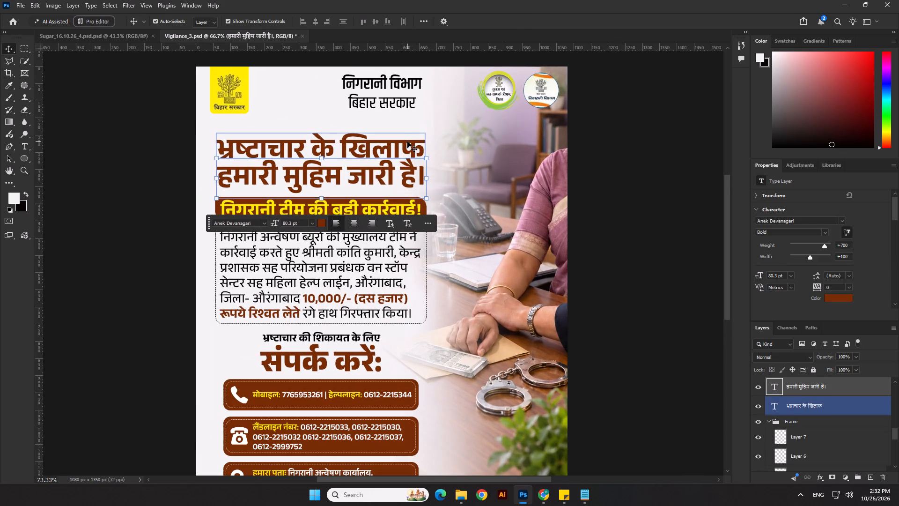
{"action": "left_click", "coordinate": [836, 297]}
{"action": "left_click", "coordinate": [559, 194]}
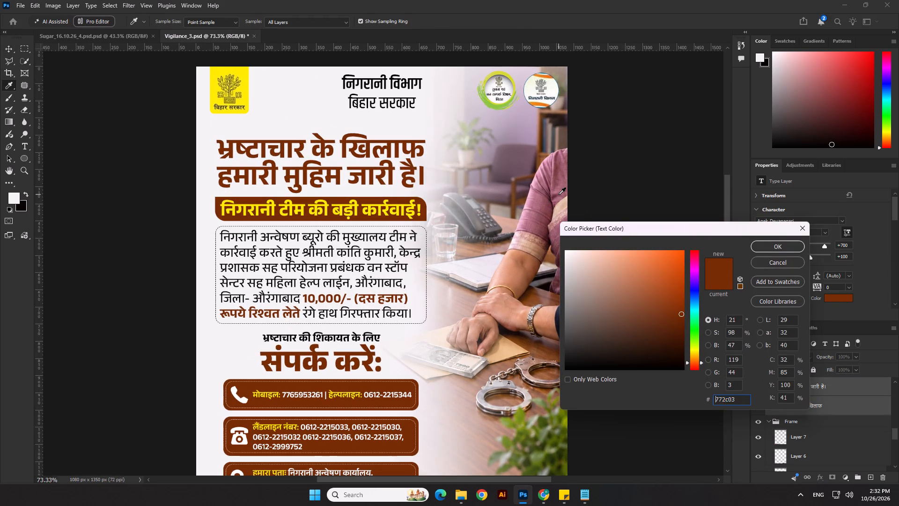
{"action": "left_click", "coordinate": [662, 296]}
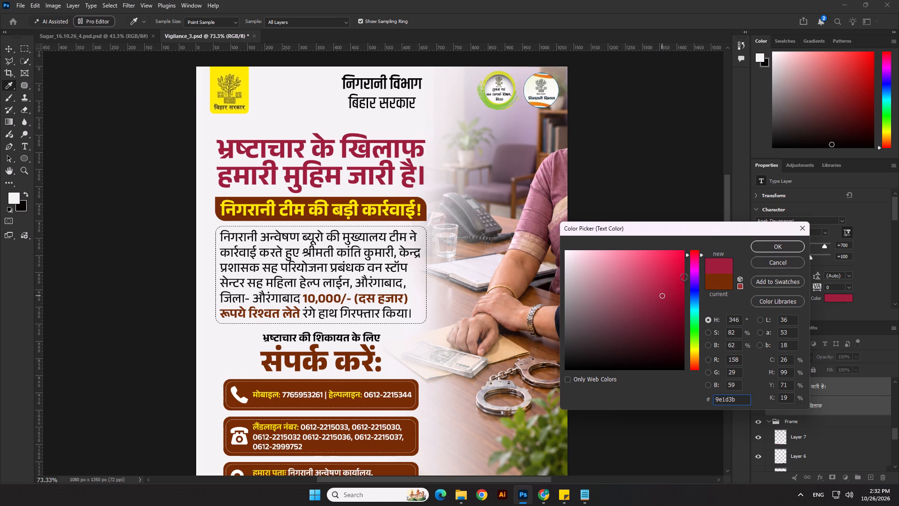
{"action": "left_click", "coordinate": [694, 264]}
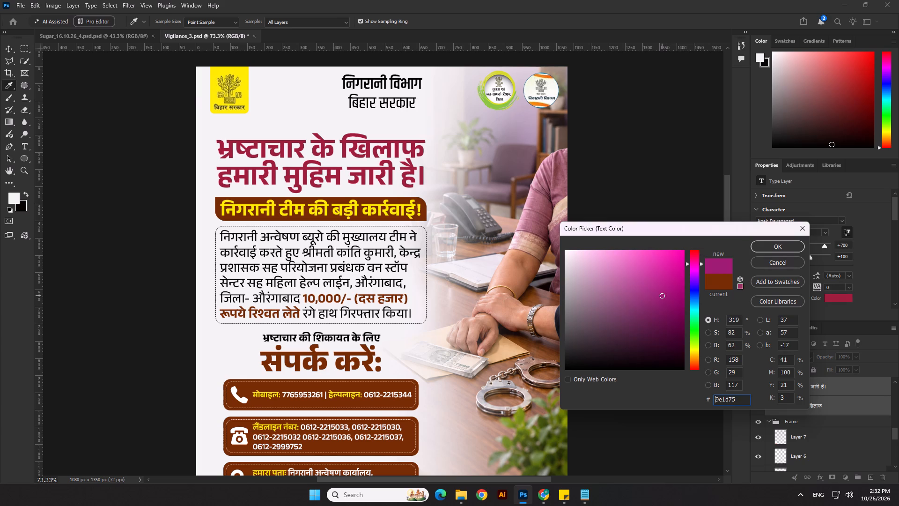
{"action": "left_click", "coordinate": [671, 279]}
{"action": "left_click", "coordinate": [671, 293]}
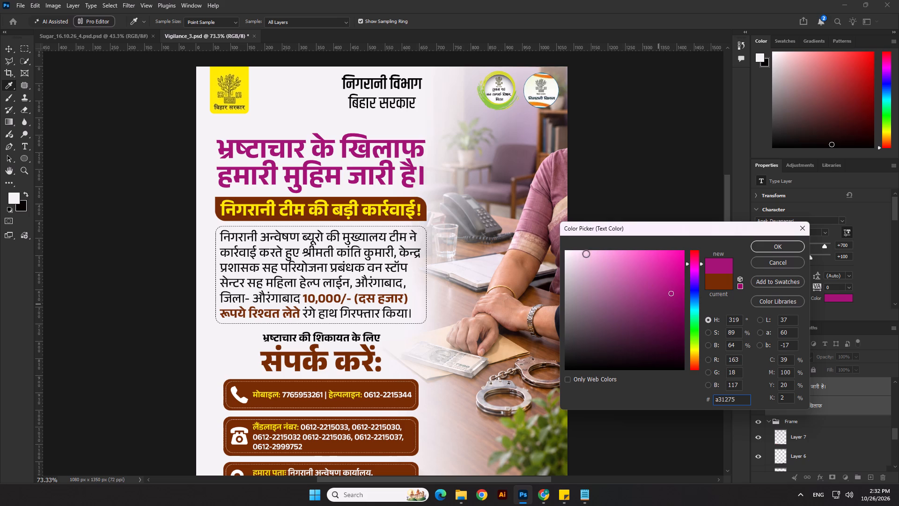
{"action": "left_click", "coordinate": [539, 229]}
{"action": "left_click", "coordinate": [652, 308]}
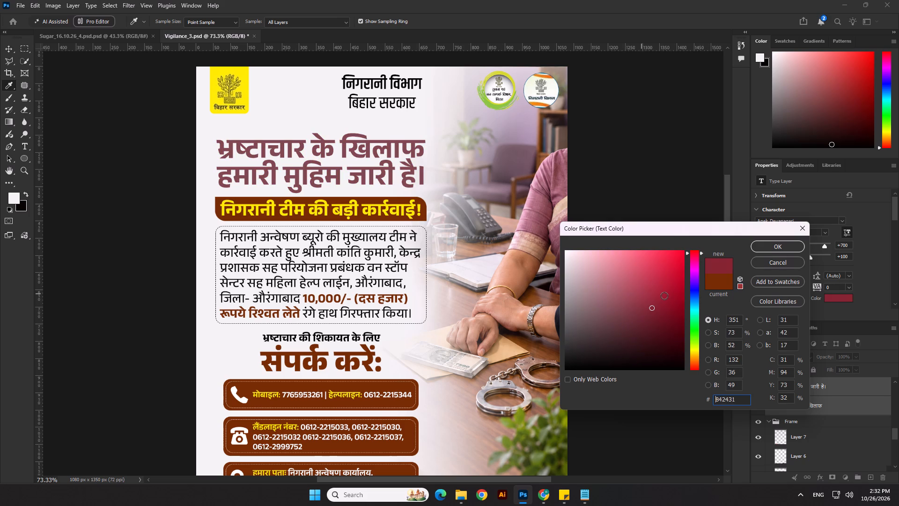
{"action": "left_click", "coordinate": [670, 278]}
{"action": "left_click", "coordinate": [665, 293]}
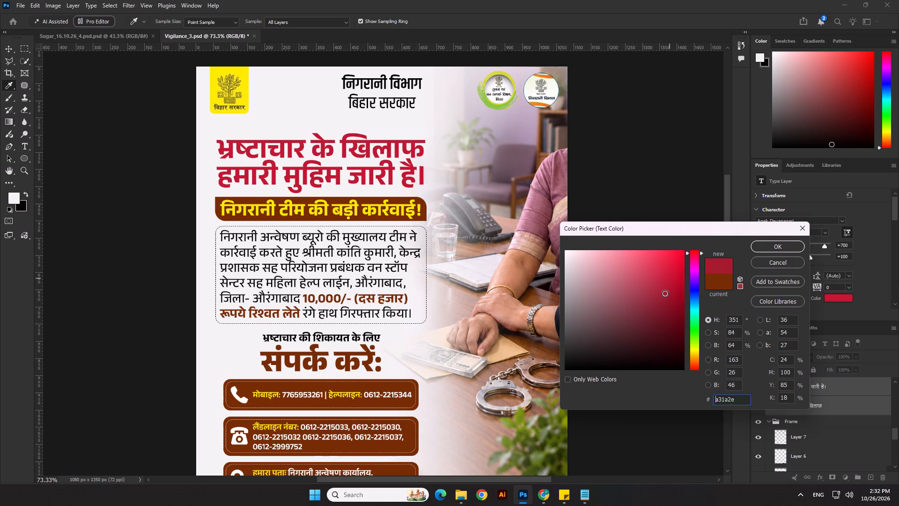
{"action": "left_click", "coordinate": [693, 264]}
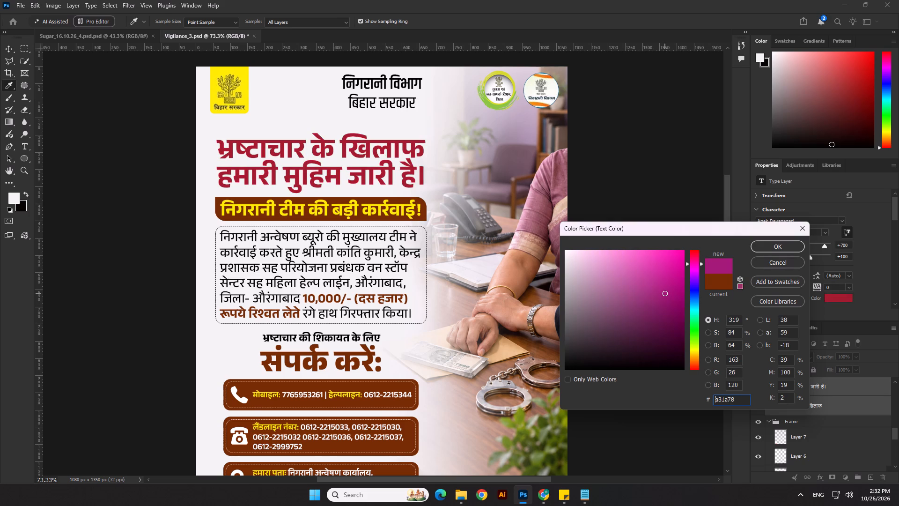
{"action": "left_click", "coordinate": [695, 260]}
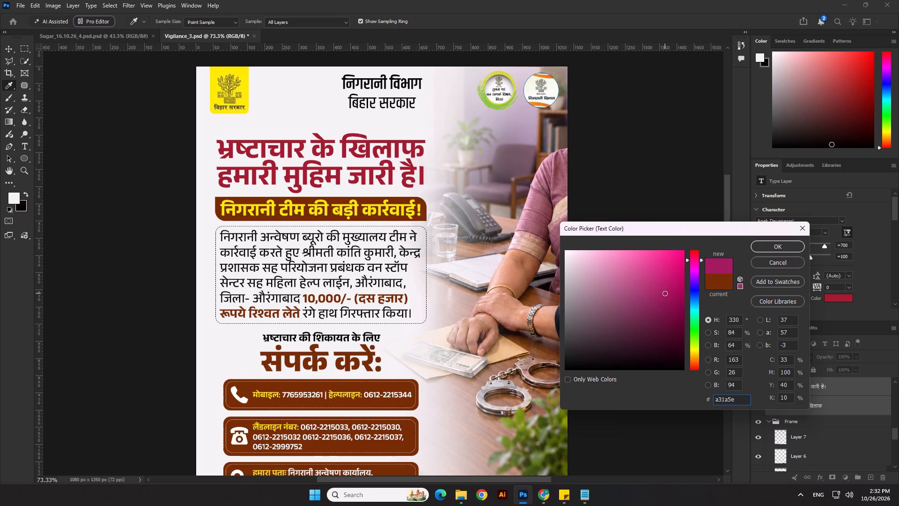
{"action": "left_click", "coordinate": [667, 272]}
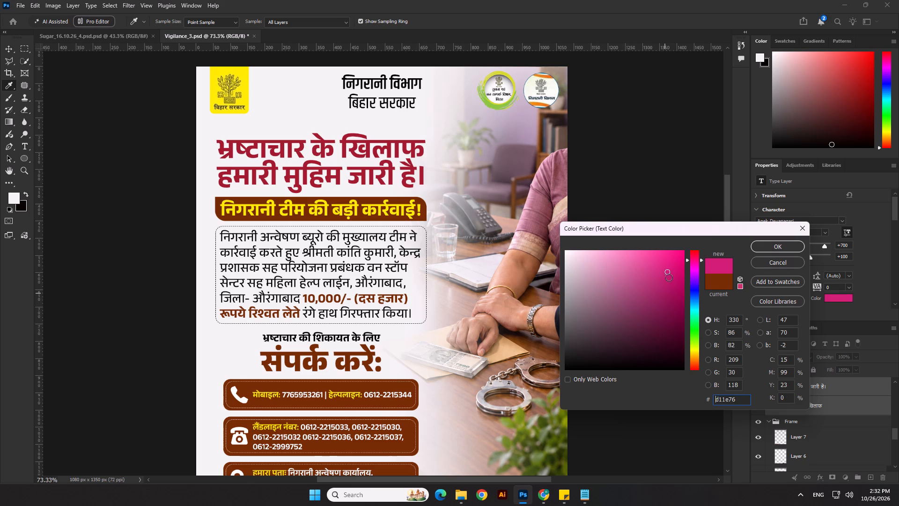
{"action": "left_click", "coordinate": [669, 281]}
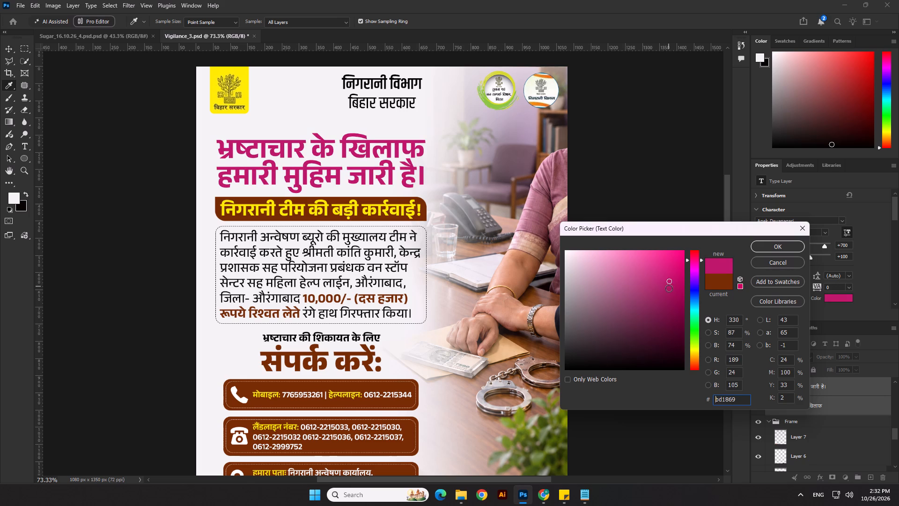
{"action": "left_click", "coordinate": [669, 290]}
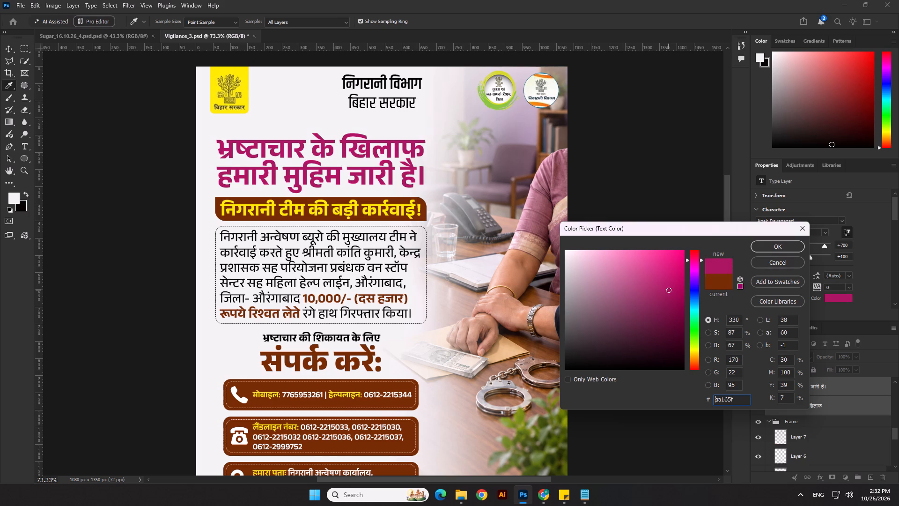
Copy the hex code aa165f for reuse and apply the new colour to the headline.
{"action": "left_click", "coordinate": [737, 411]}
{"action": "left_click_drag", "start_coordinate": [739, 400], "coordinate": [678, 417]}
{"action": "key", "text": "ctrl+c"}
{"action": "key", "text": "ctrl+c"}
{"action": "key", "text": "ctrl+c"}
{"action": "left_click", "coordinate": [788, 249]}
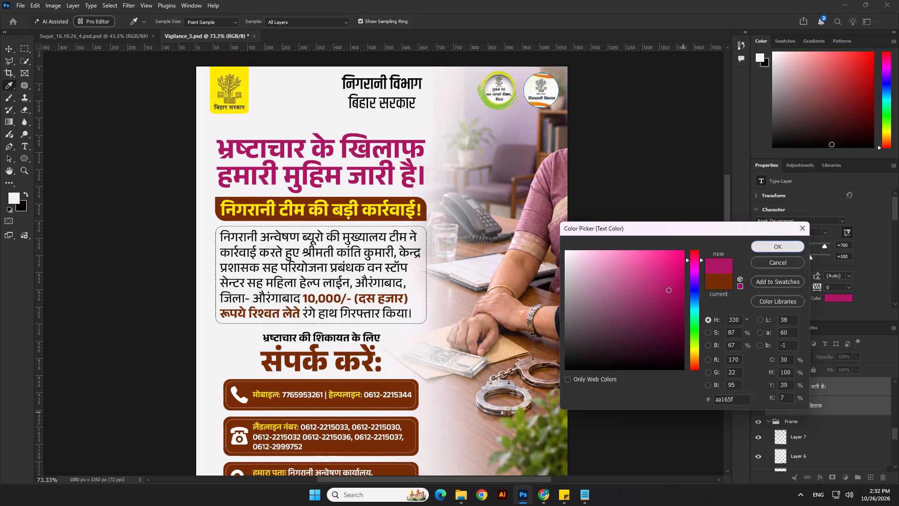
Recolour the brown bribe-amount phrase in the body paragraph to the copied magenta aa165f.
{"action": "scroll", "coordinate": [322, 302], "scroll_direction": "up", "scroll_amount": 2}
{"action": "double_click", "coordinate": [322, 302]}
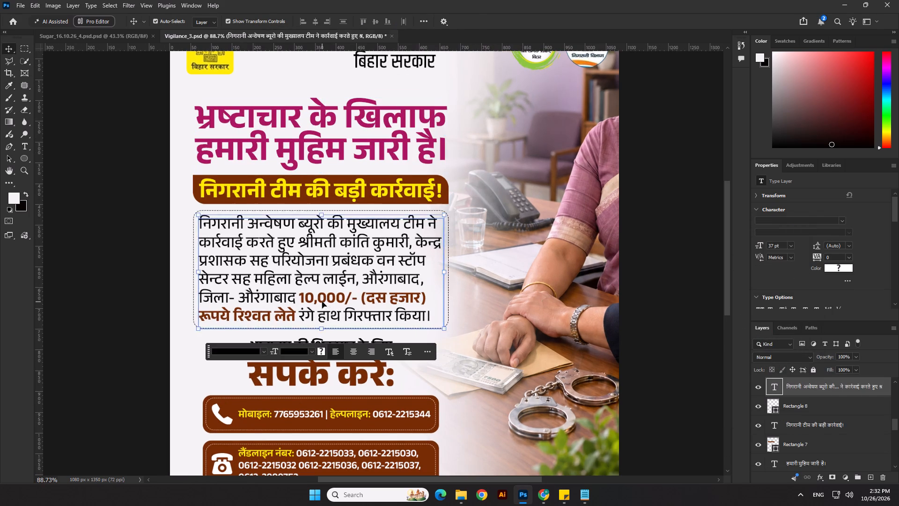
{"action": "left_click_drag", "start_coordinate": [302, 298], "coordinate": [295, 314]}
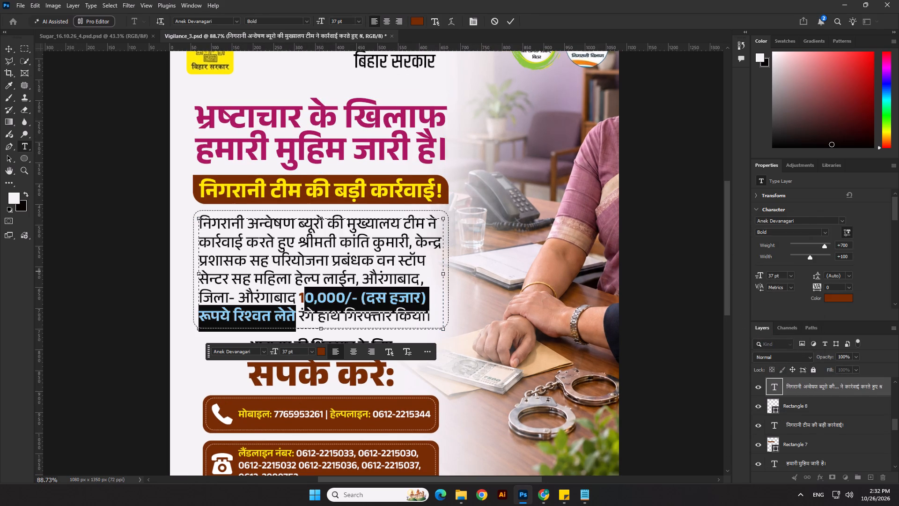
{"action": "left_click", "coordinate": [839, 298]}
{"action": "key", "text": "ctrl+v"}
{"action": "left_click", "coordinate": [758, 245]}
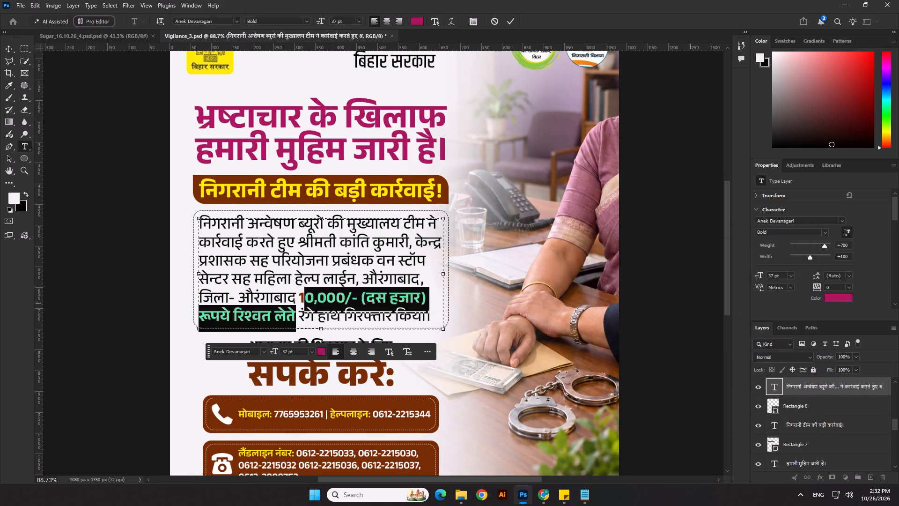
{"action": "left_click", "coordinate": [683, 305]}
Recolour the large "संपर्क करें:" line to magenta aa165f and finish editing the text.
{"action": "double_click", "coordinate": [355, 378]}
{"action": "left_click_drag", "start_coordinate": [393, 379], "coordinate": [357, 383]}
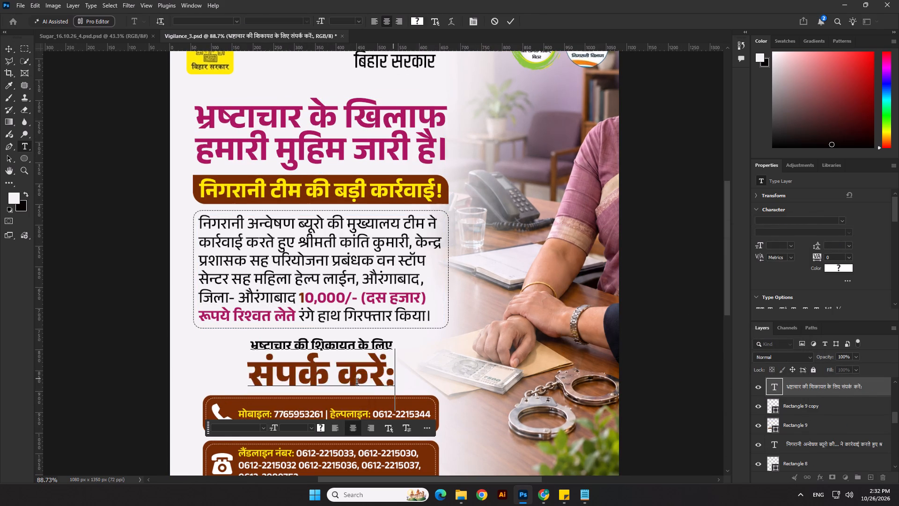
{"action": "left_click_drag", "start_coordinate": [357, 383], "coordinate": [167, 392]}
{"action": "left_click", "coordinate": [840, 296]}
{"action": "key", "text": "ctrl+v"}
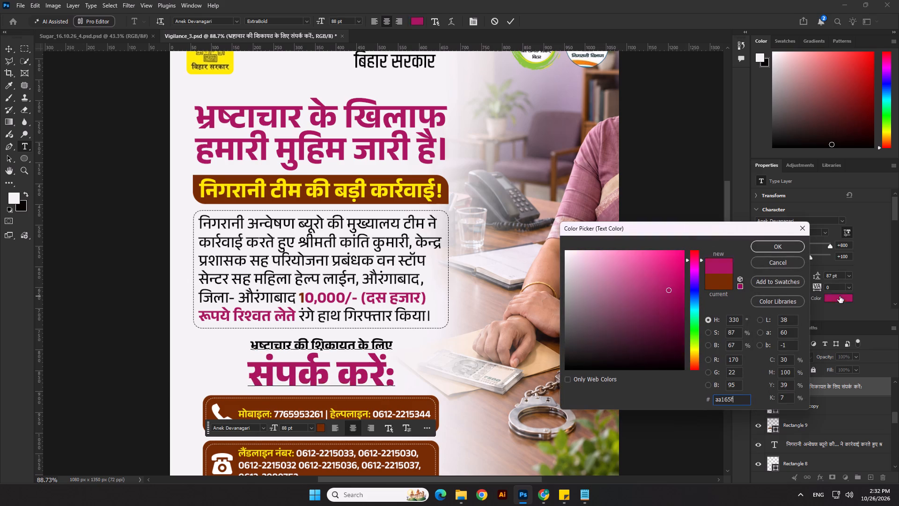
{"action": "left_click", "coordinate": [780, 242]}
{"action": "scroll", "coordinate": [381, 259], "scroll_direction": "down", "scroll_amount": 6}
{"action": "left_click", "coordinate": [120, 327]}
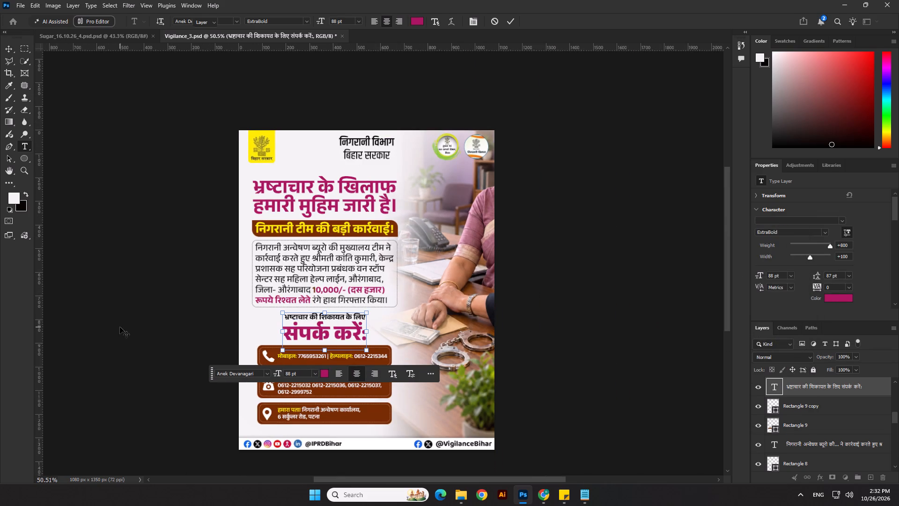
Recolour the three brown contact boxes for mobile, landline and address with the recently used magenta fill.
{"action": "scroll", "coordinate": [296, 387], "scroll_direction": "up", "scroll_amount": 9}
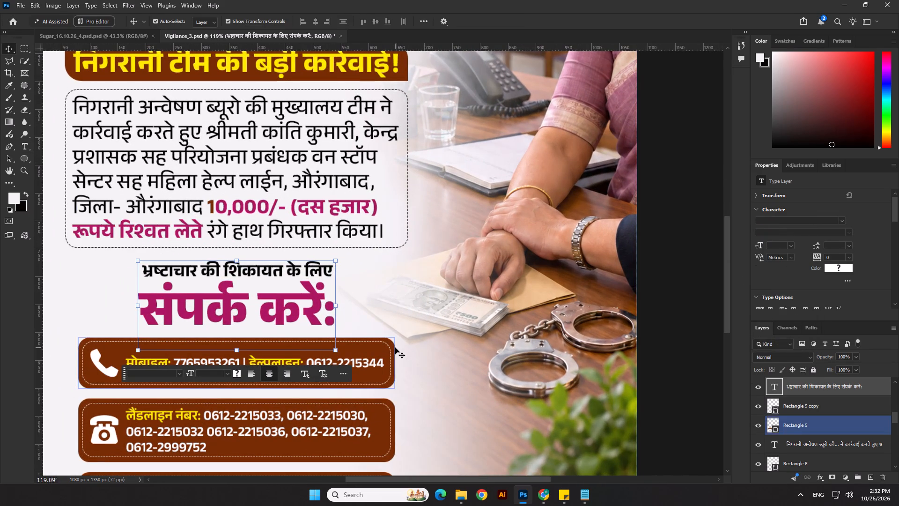
{"action": "left_click", "coordinate": [395, 348]}
{"action": "left_click", "coordinate": [394, 408], "text": "shift"}
{"action": "scroll", "coordinate": [419, 274], "scroll_direction": "down", "scroll_amount": 3}
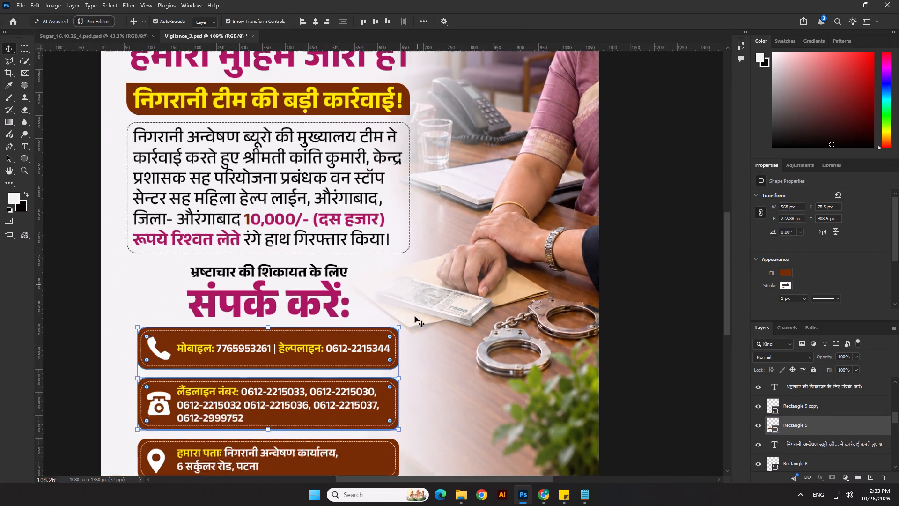
{"action": "left_click", "coordinate": [399, 439], "text": "shift"}
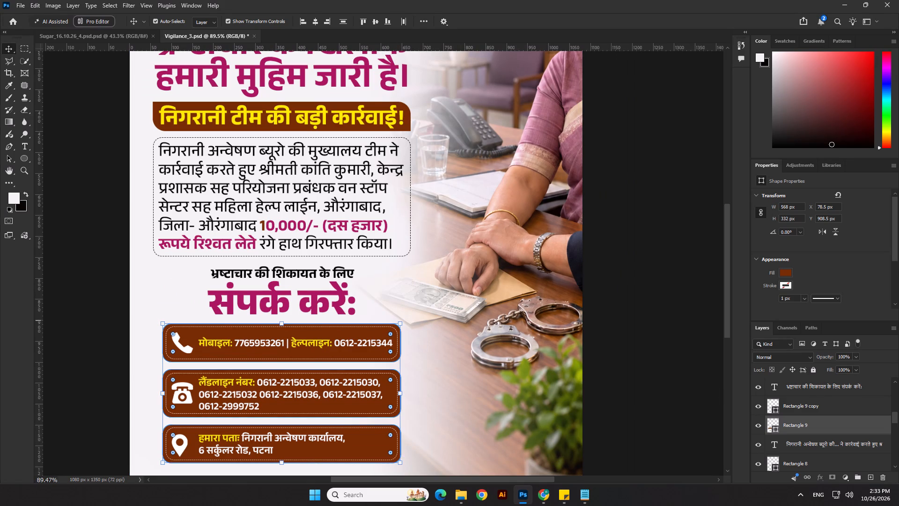
{"action": "left_click", "coordinate": [783, 273]}
{"action": "left_click", "coordinate": [762, 320]}
{"action": "scroll", "coordinate": [505, 331], "scroll_direction": "down", "scroll_amount": 8}
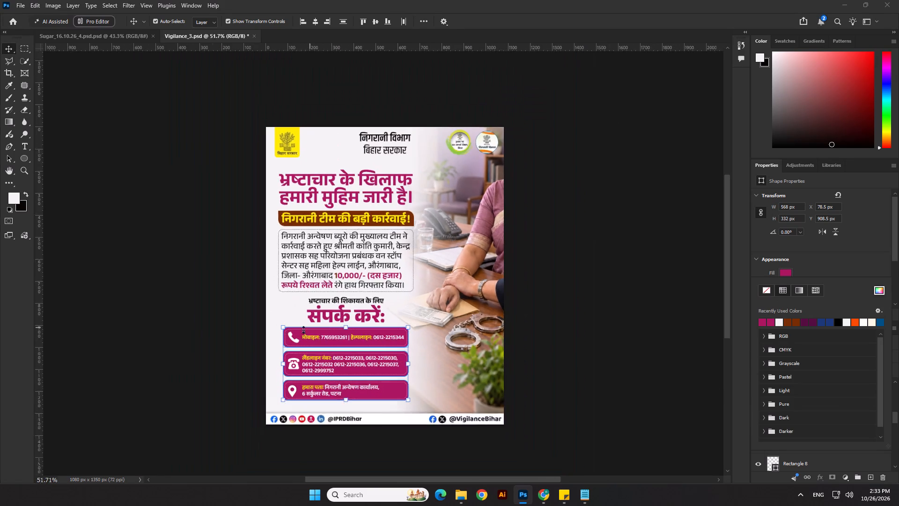
{"action": "left_click", "coordinate": [236, 331]}
{"action": "scroll", "coordinate": [549, 268], "scroll_direction": "up", "scroll_amount": 2}
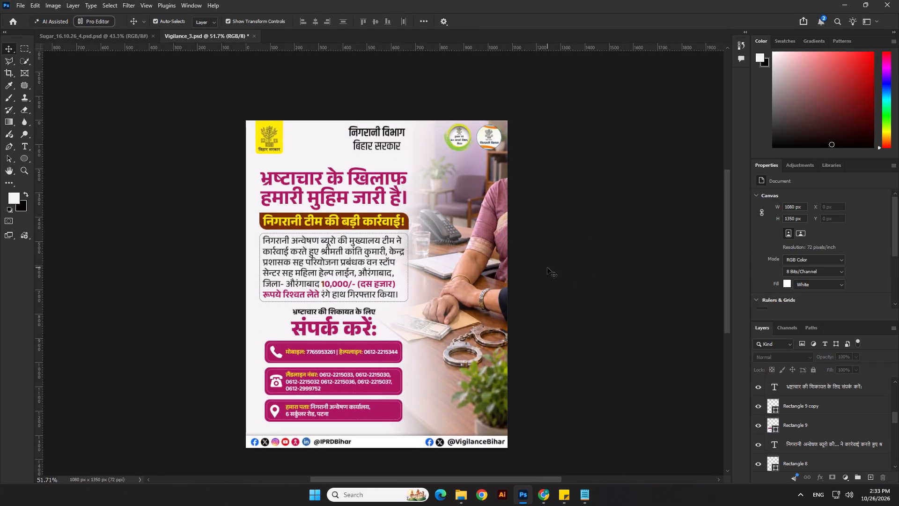
Save the poster and export a PNG copy as "Vigilance_3 copy.png" in the 26.10.26 folder.
{"action": "key", "text": "ctrl+s"}
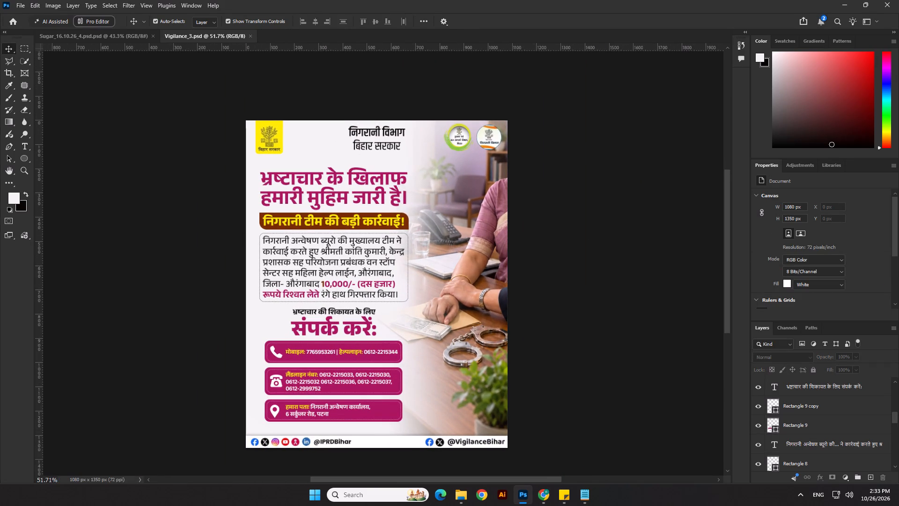
{"action": "left_click", "coordinate": [17, 7]}
{"action": "left_click", "coordinate": [41, 127]}
{"action": "left_click_drag", "start_coordinate": [106, 384], "coordinate": [108, 394]}
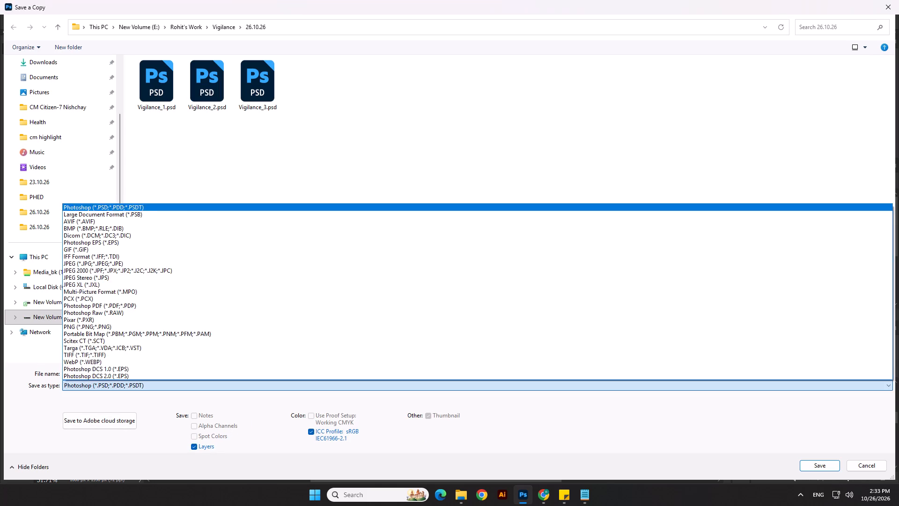
{"action": "left_click", "coordinate": [109, 329]}
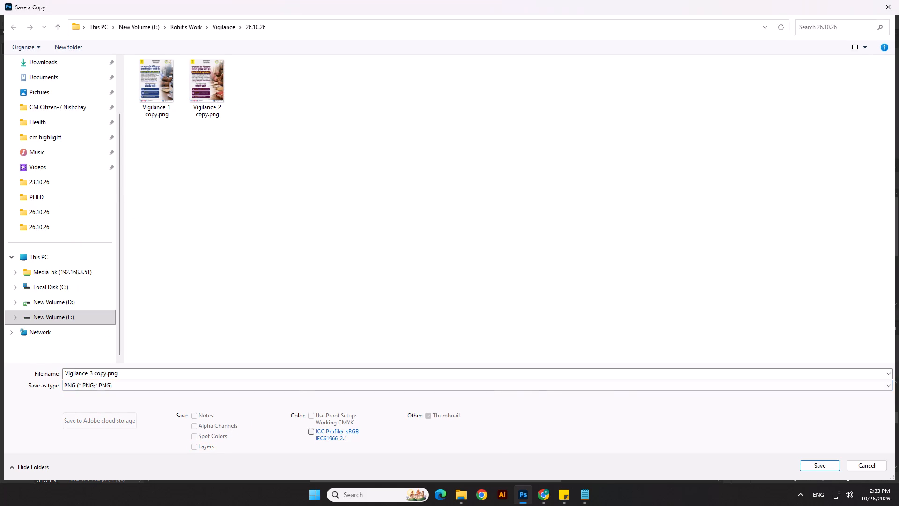
{"action": "left_click", "coordinate": [804, 467]}
{"action": "left_click", "coordinate": [500, 149]}
{"action": "left_click", "coordinate": [539, 254]}
{"action": "key", "text": "ctrl+s"}
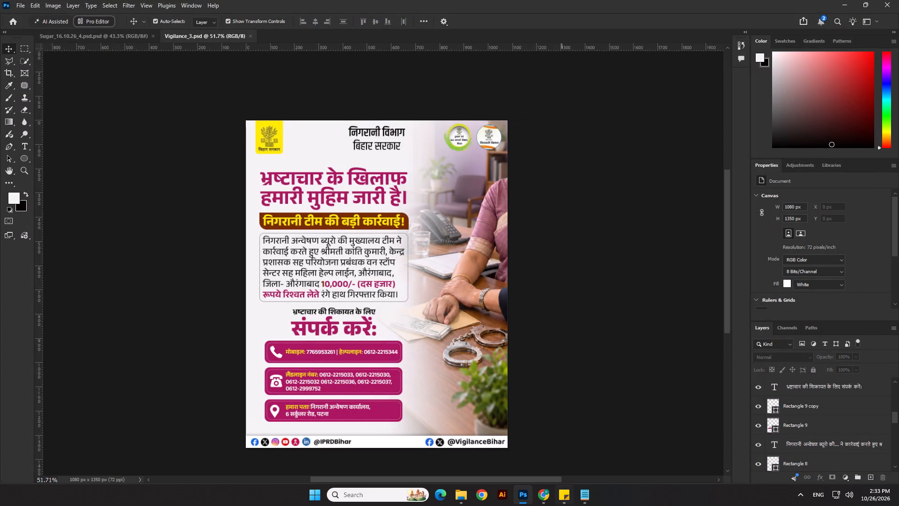
Switch to Notepad and copy the entire next poster text, the Supaul 15,000/- bribe case, from headline to office address.
{"action": "left_click", "coordinate": [589, 501]}
{"action": "scroll", "coordinate": [568, 268], "scroll_direction": "down", "scroll_amount": 2}
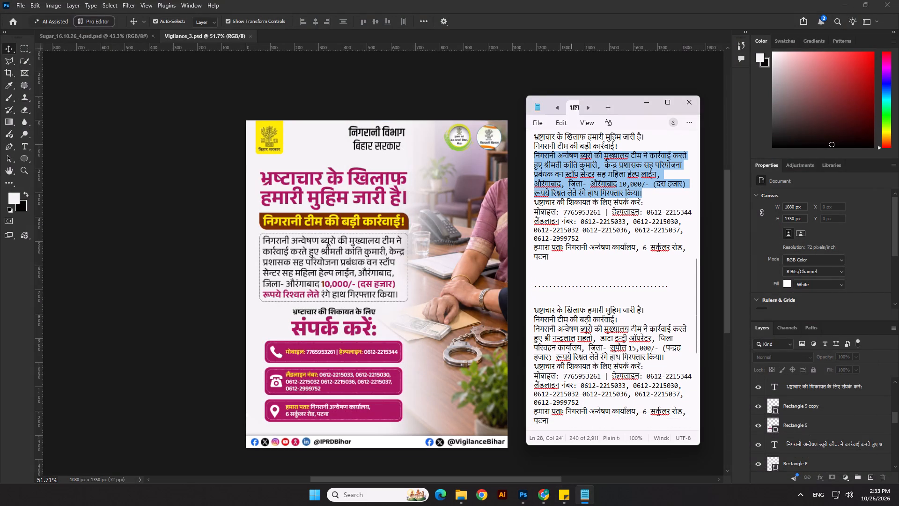
{"action": "scroll", "coordinate": [536, 309], "scroll_direction": "down", "scroll_amount": 1}
{"action": "left_click_drag", "start_coordinate": [534, 277], "coordinate": [553, 399]}
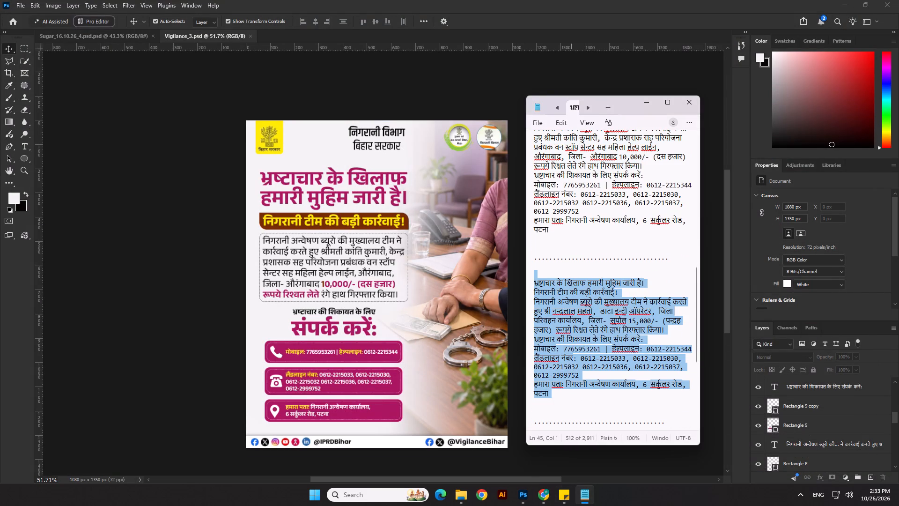
{"action": "left_click_drag", "start_coordinate": [553, 399], "coordinate": [549, 391]}
{"action": "key", "text": "ctrl+c"}
{"action": "key", "text": "ctrl+c"}
{"action": "key", "text": "ctrl+c"}
{"action": "key", "text": "ctrl+c"}
{"action": "key", "text": "ctrl+c"}
{"action": "key", "text": "ctrl+c"}
{"action": "key", "text": "ctrl+c"}
{"action": "key", "text": "ctrl+c"}
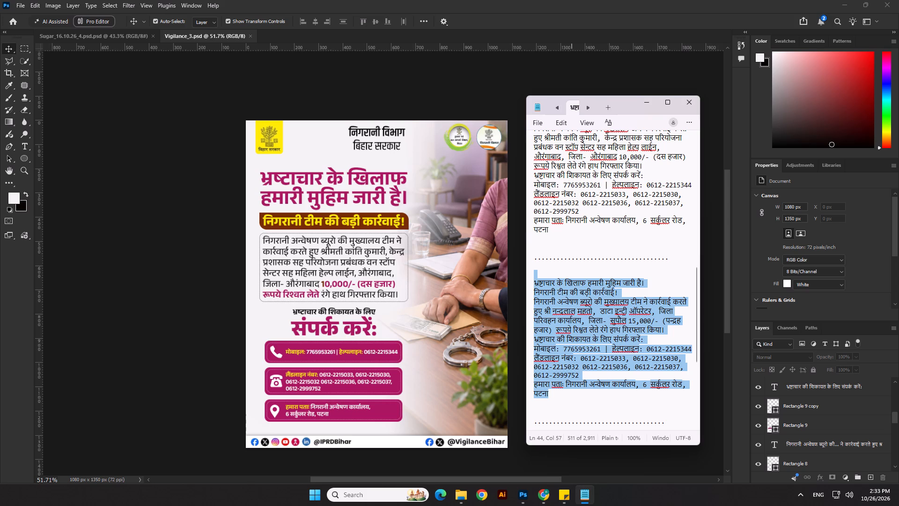
{"action": "key", "text": "ctrl+c"}
Switch to Chrome and paste the copied Supaul case text into the message box of the ChatGPT poster chat.
{"action": "left_click", "coordinate": [541, 493]}
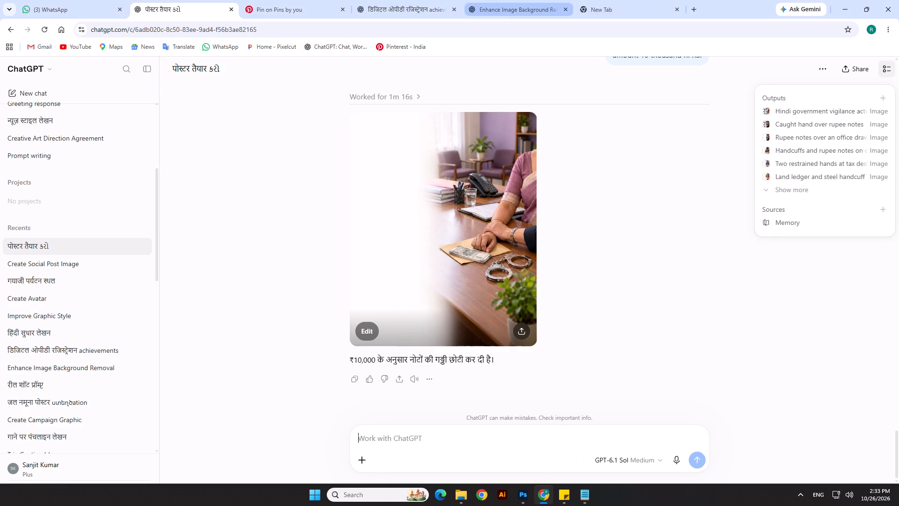
{"action": "left_click", "coordinate": [560, 0]}
{"action": "left_click", "coordinate": [391, 0]}
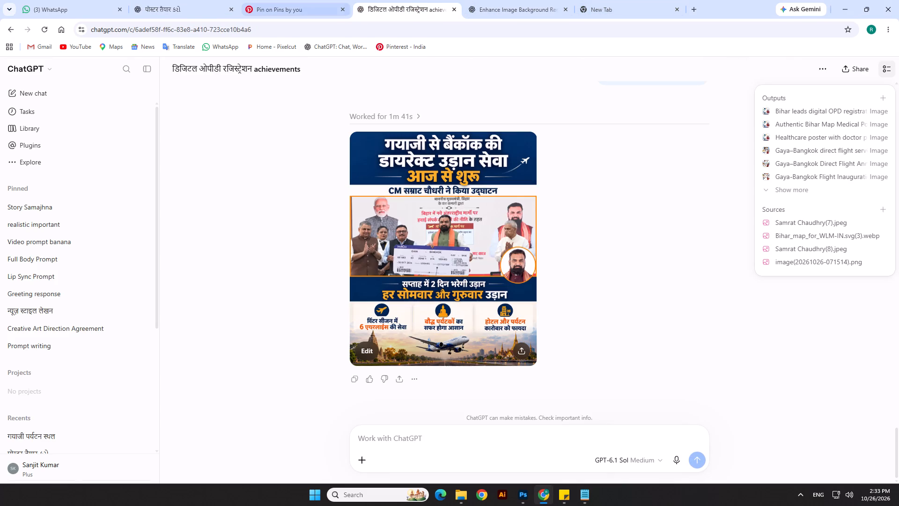
{"action": "left_click_drag", "start_coordinate": [200, 0], "coordinate": [282, 0]}
{"action": "scroll", "coordinate": [450, 389], "scroll_direction": "down", "scroll_amount": 5}
{"action": "left_click", "coordinate": [420, 435]}
{"action": "key", "text": "ctrl+v"}
{"action": "scroll", "coordinate": [722, 227], "scroll_direction": "up", "scroll_amount": 2}
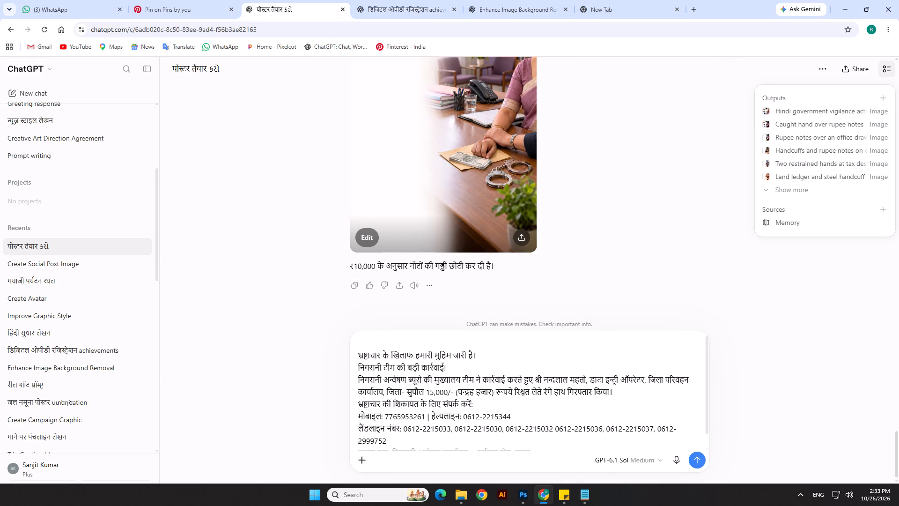
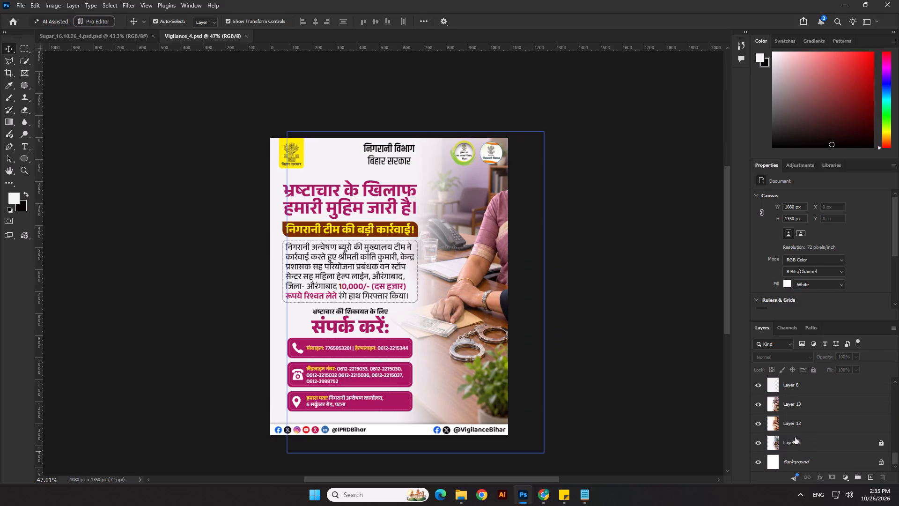
{"action": "left_click", "coordinate": [803, 401]}
{"action": "key", "text": "Delete"}
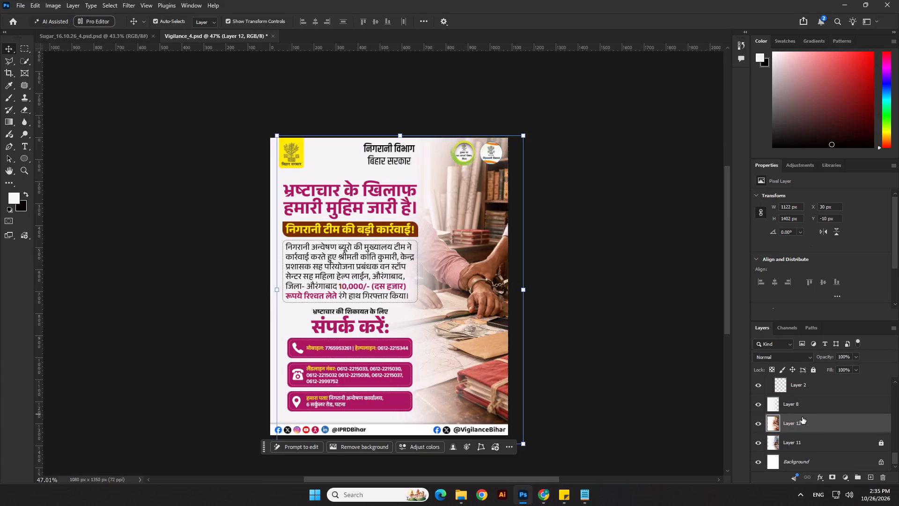
{"action": "key", "text": "Delete"}
Paste the copied office image above Layer 11 and shift it right, keeping its upper edge aligned with the canvas.
{"action": "left_click", "coordinate": [807, 442]}
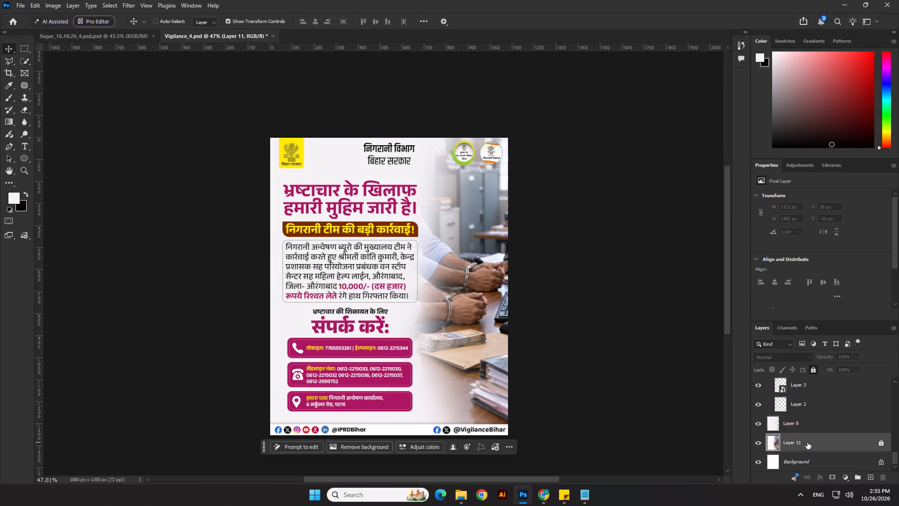
{"action": "key", "text": "ctrl+v"}
{"action": "scroll", "coordinate": [503, 296], "scroll_direction": "up", "scroll_amount": 2}
{"action": "left_click_drag", "start_coordinate": [503, 296], "coordinate": [523, 298]}
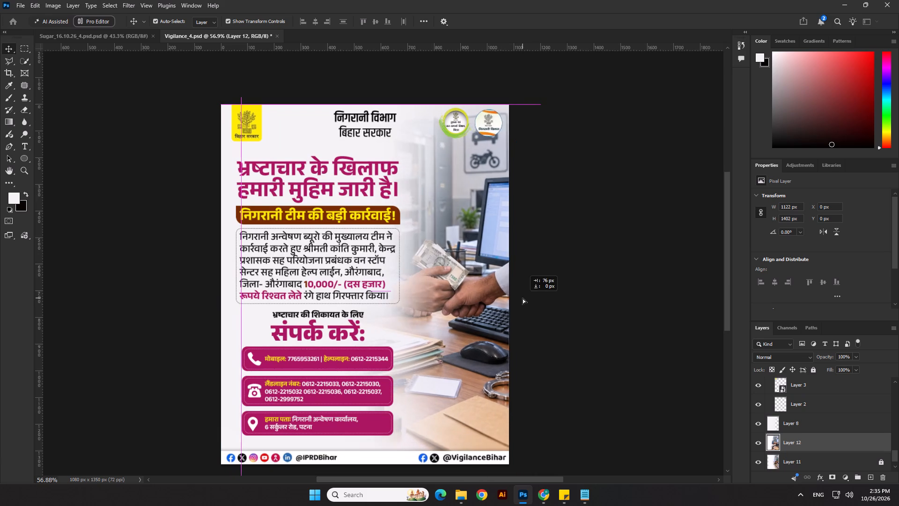
{"action": "left_click_drag", "start_coordinate": [523, 298], "coordinate": [529, 298]}
{"action": "left_click", "coordinate": [649, 368]}
Recolour both headline lines blue 385e8a, trying shades sampled from the background photo, and copy the hex code.
{"action": "scroll", "coordinate": [352, 196], "scroll_direction": "up", "scroll_amount": 2}
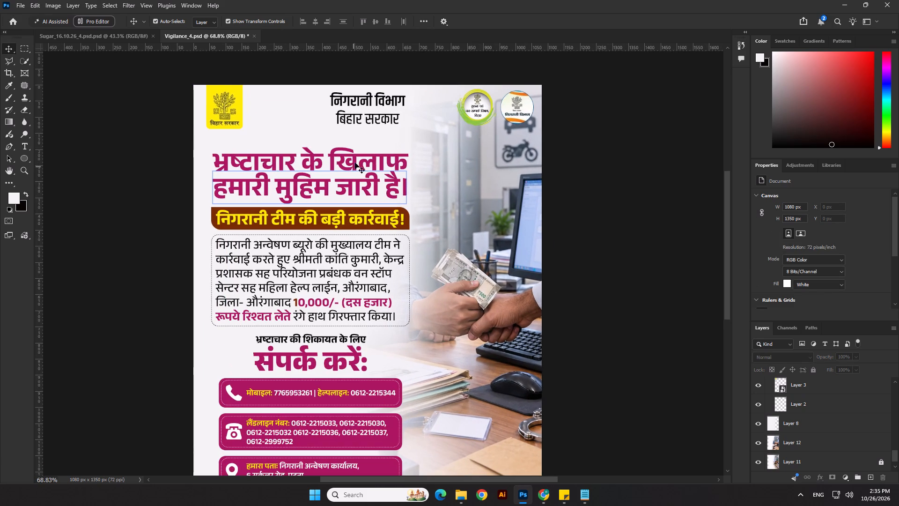
{"action": "left_click", "coordinate": [356, 161]}
{"action": "scroll", "coordinate": [370, 195], "scroll_direction": "up", "scroll_amount": 6}
{"action": "left_click", "coordinate": [409, 191], "text": "shift"}
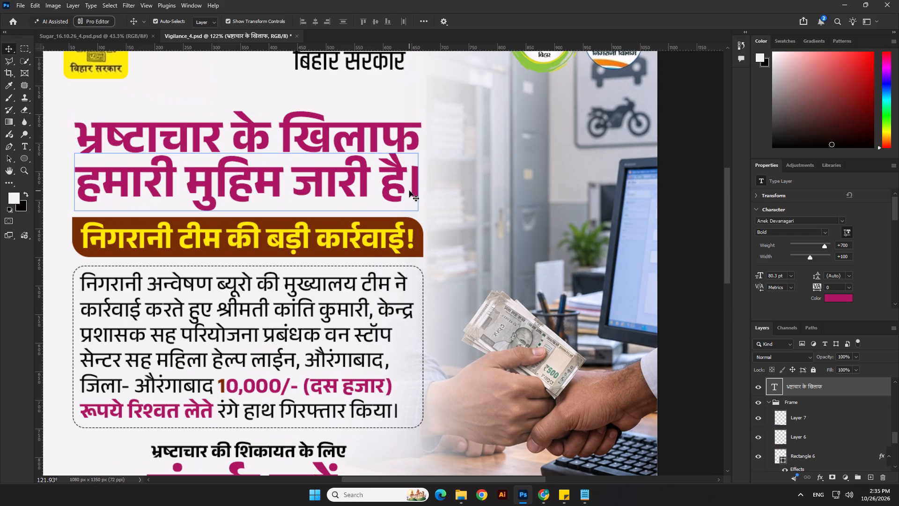
{"action": "left_click", "coordinate": [832, 295]}
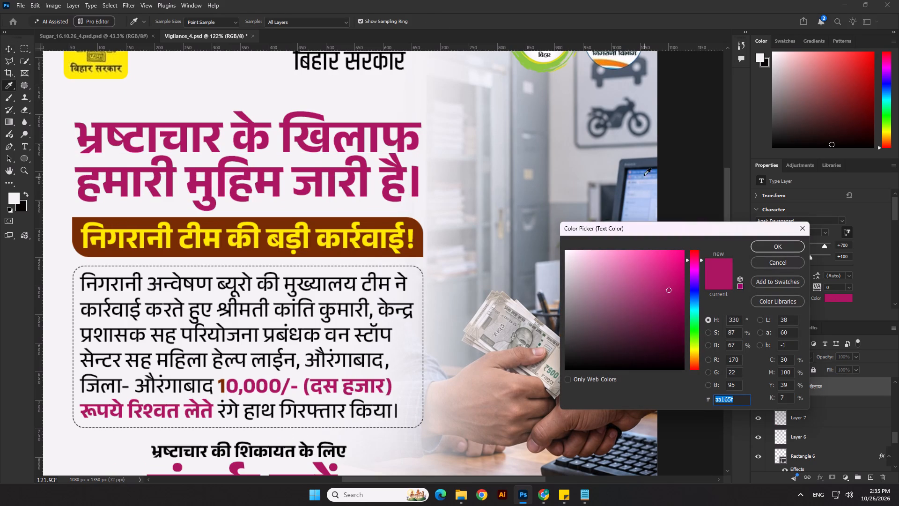
{"action": "left_click", "coordinate": [637, 172]}
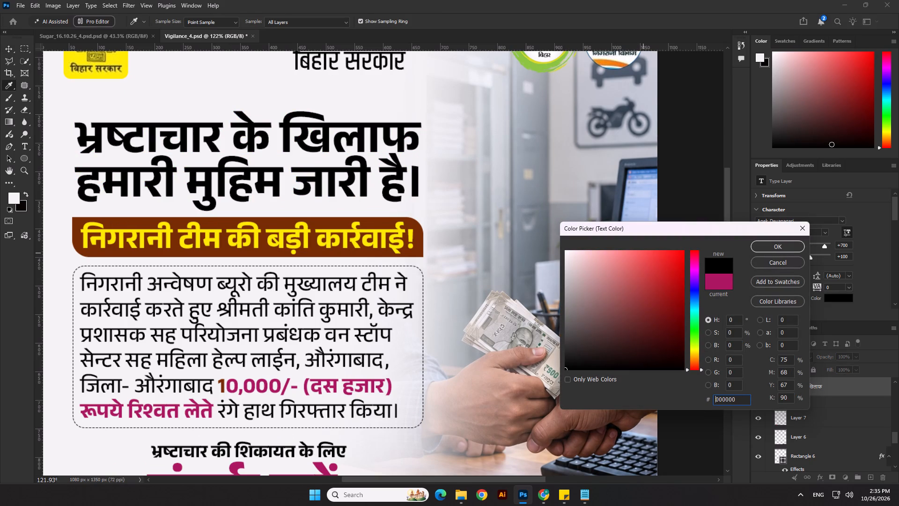
{"action": "left_click", "coordinate": [626, 75]}
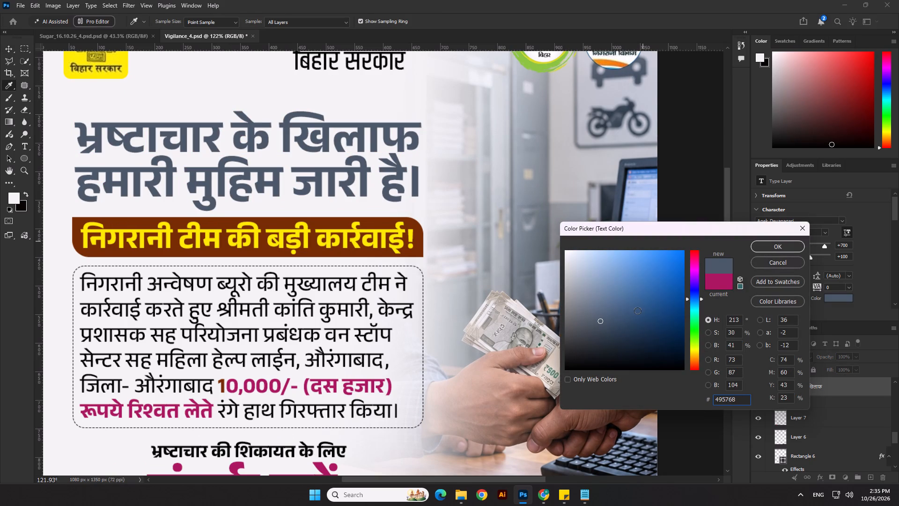
{"action": "left_click", "coordinate": [655, 305]}
{"action": "left_click", "coordinate": [650, 273]}
{"action": "left_click", "coordinate": [648, 284]}
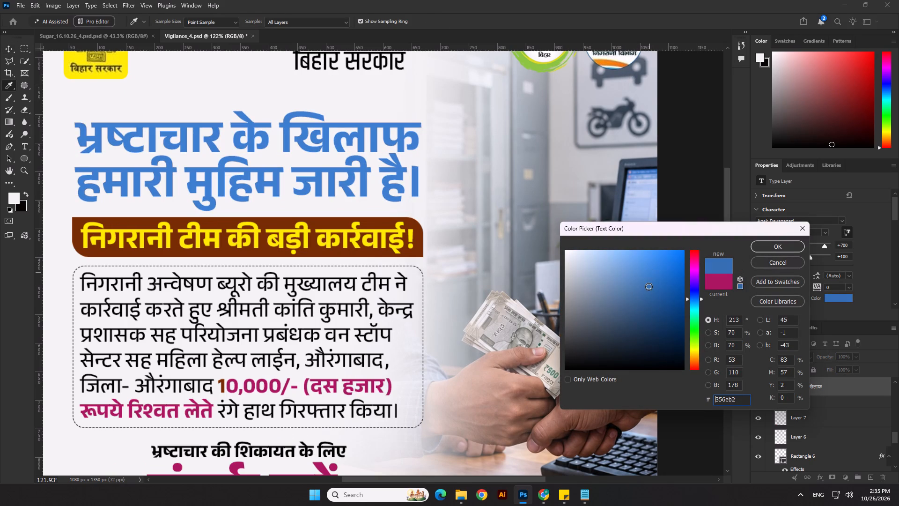
{"action": "left_click", "coordinate": [648, 297]}
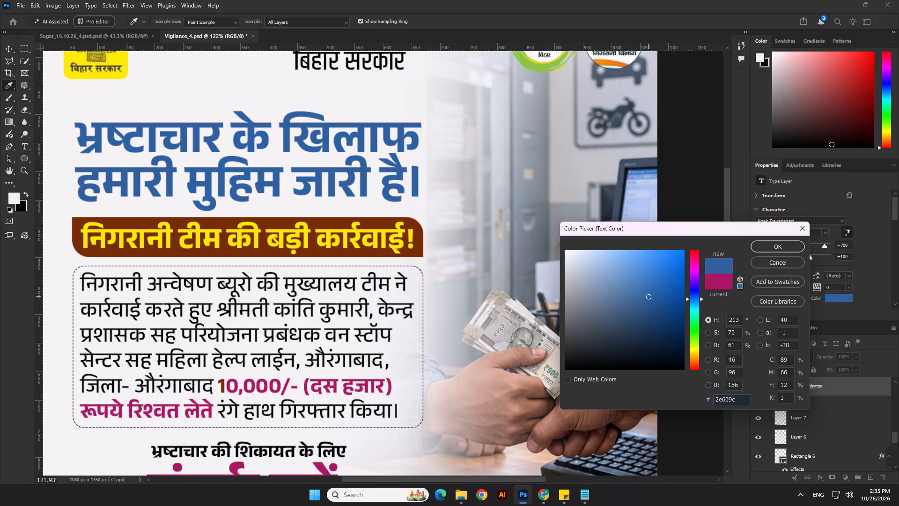
{"action": "left_click", "coordinate": [694, 296]}
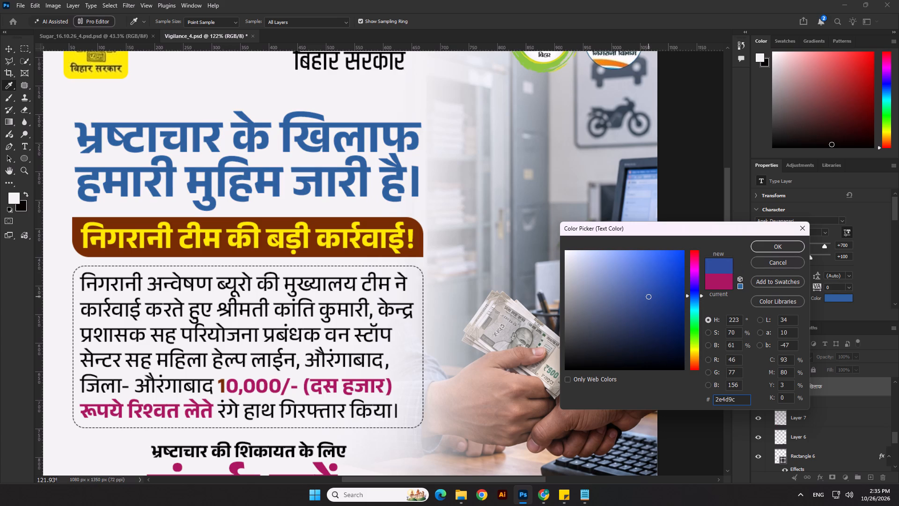
{"action": "left_click_drag", "start_coordinate": [743, 400], "coordinate": [728, 402]}
{"action": "left_click", "coordinate": [693, 302]}
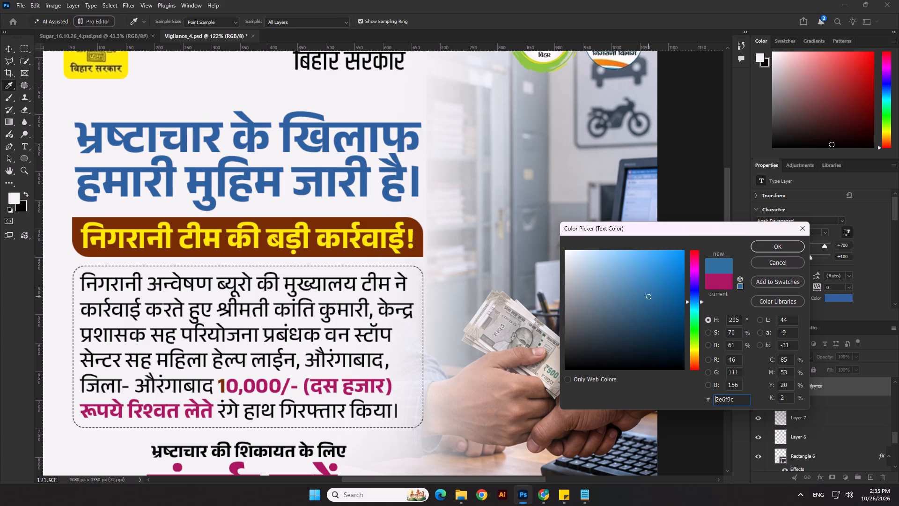
{"action": "left_click", "coordinate": [648, 303]}
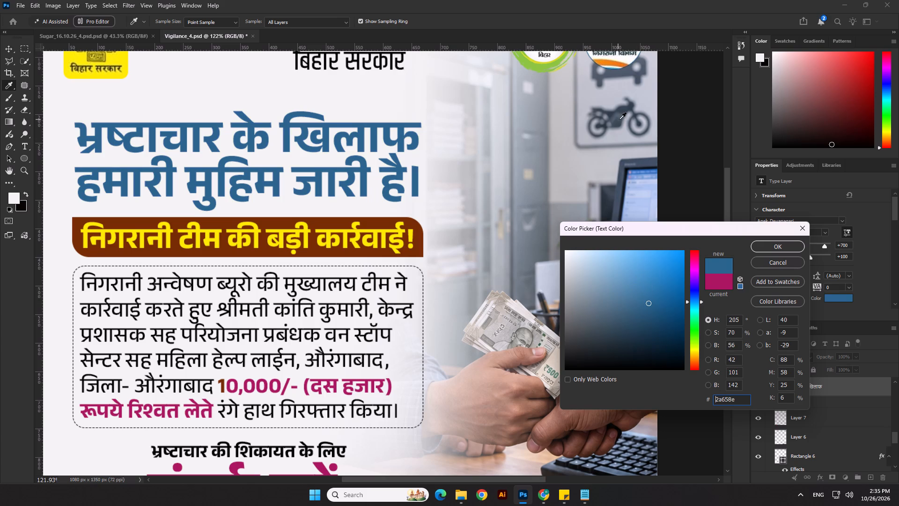
{"action": "left_click", "coordinate": [624, 108]}
{"action": "left_click", "coordinate": [631, 298]}
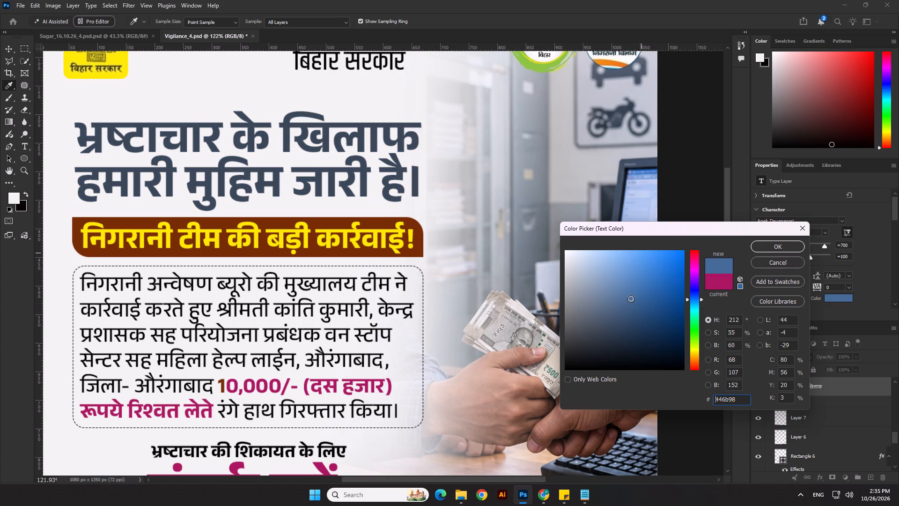
{"action": "left_click", "coordinate": [636, 305]}
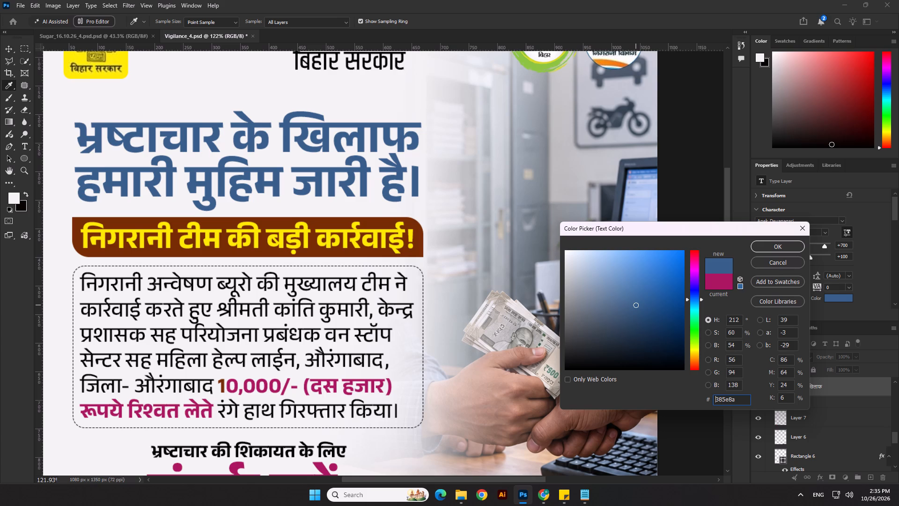
{"action": "left_click_drag", "start_coordinate": [737, 402], "coordinate": [672, 409]}
{"action": "key", "text": "ctrl+c"}
{"action": "key", "text": "ctrl+c"}
{"action": "left_click", "coordinate": [770, 246]}
Fill the brown banner rectangle behind the yellow subheading with the copied blue 385e8a.
{"action": "scroll", "coordinate": [362, 260], "scroll_direction": "down", "scroll_amount": 9}
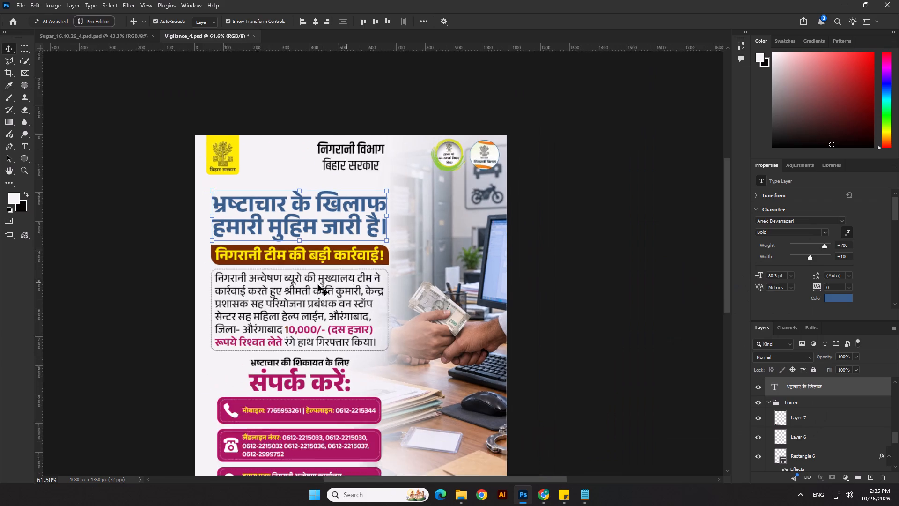
{"action": "left_click", "coordinate": [169, 268]}
{"action": "scroll", "coordinate": [186, 262], "scroll_direction": "up", "scroll_amount": 2}
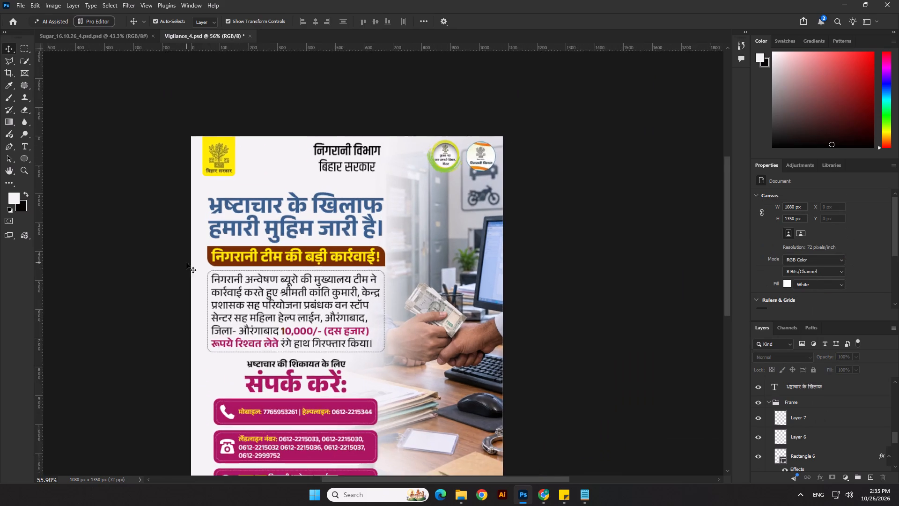
{"action": "scroll", "coordinate": [186, 262], "scroll_direction": "up", "scroll_amount": 1}
{"action": "scroll", "coordinate": [187, 261], "scroll_direction": "down", "scroll_amount": 1}
{"action": "scroll", "coordinate": [193, 254], "scroll_direction": "up", "scroll_amount": 4}
{"action": "left_click", "coordinate": [187, 244]}
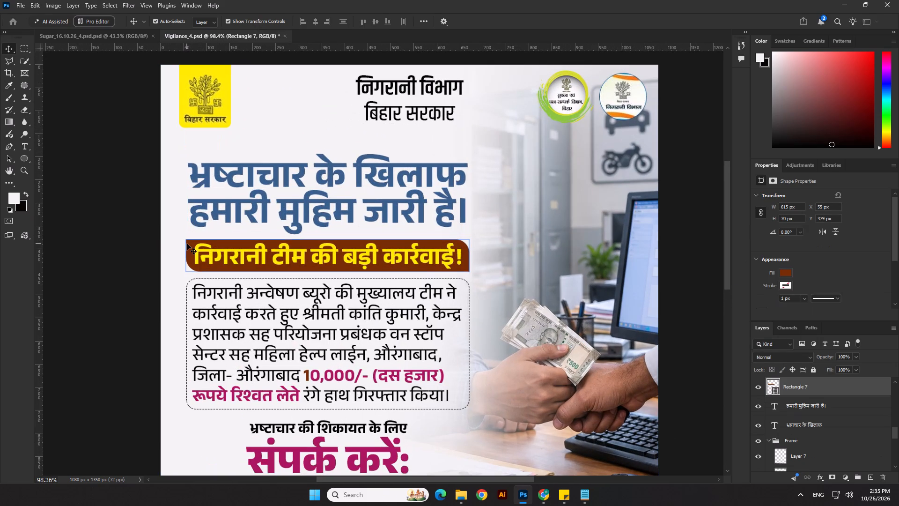
{"action": "double_click", "coordinate": [775, 391]}
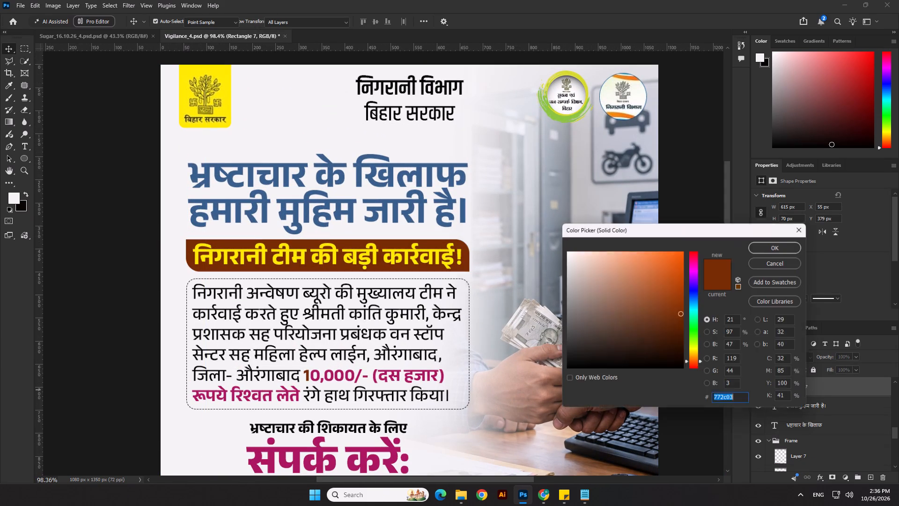
{"action": "key", "text": "ctrl+v"}
{"action": "left_click", "coordinate": [766, 241]}
Switch to Notepad and copy only the body paragraph of the Supaul 15,000/- case.
{"action": "left_click", "coordinate": [586, 492]}
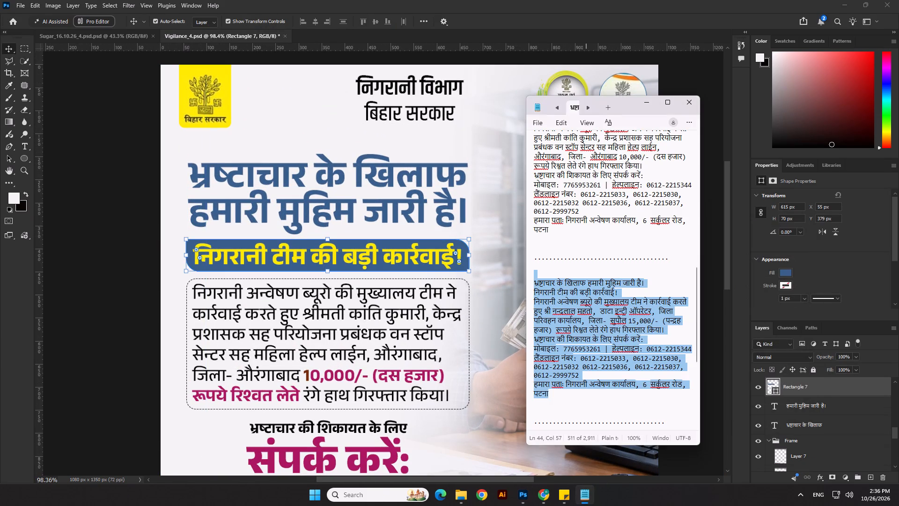
{"action": "left_click", "coordinate": [554, 304]}
{"action": "left_click_drag", "start_coordinate": [534, 302], "coordinate": [562, 329]}
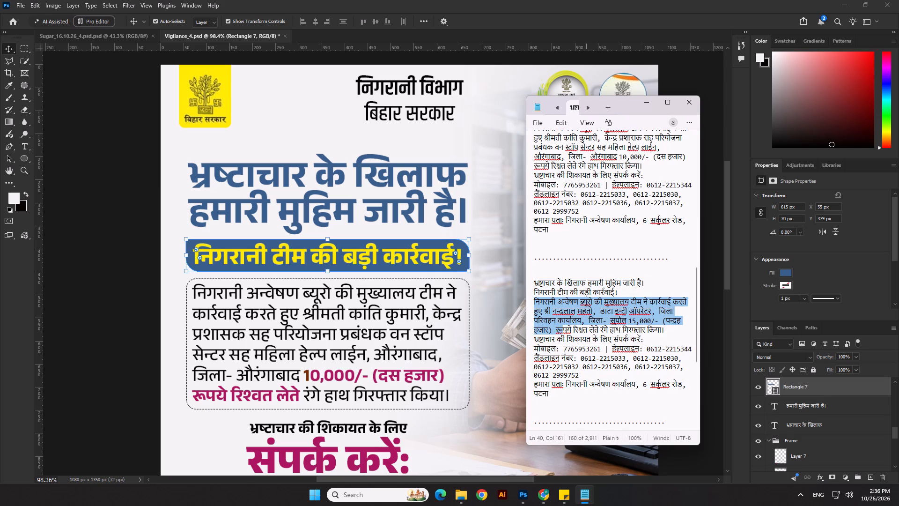
{"action": "left_click_drag", "start_coordinate": [562, 329], "coordinate": [645, 343]}
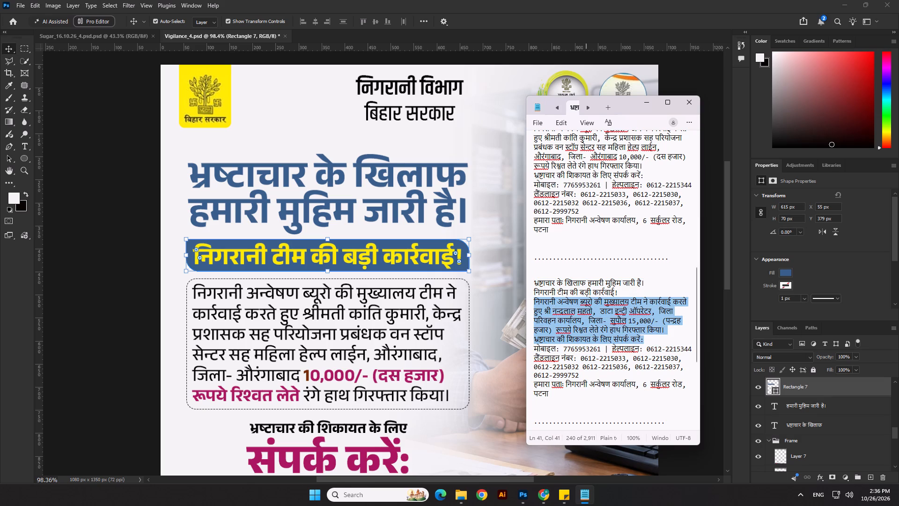
{"action": "left_click_drag", "start_coordinate": [645, 343], "coordinate": [667, 332]}
{"action": "key", "text": "ctrl+c"}
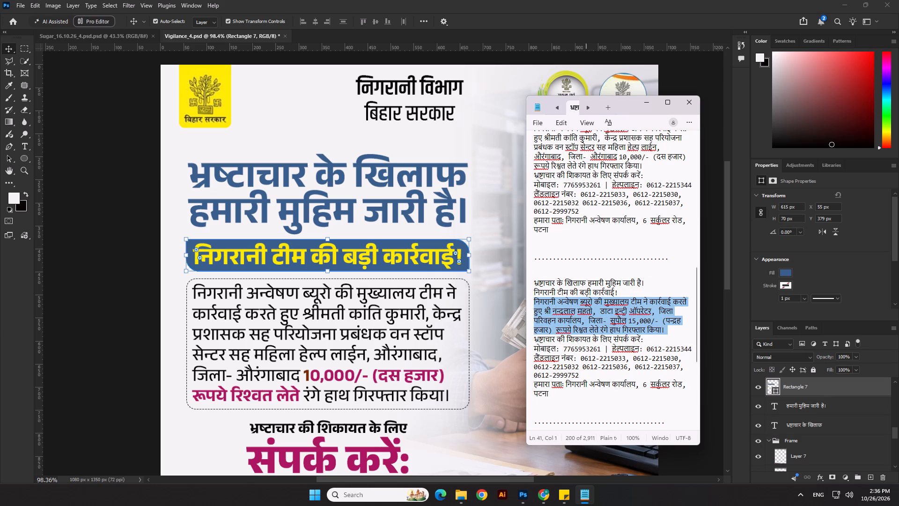
{"action": "key", "text": "ctrl+c"}
{"action": "key", "text": "ctrl+c"}
Back in Photoshop, replace the entire Aurangabad 10,000/- body paragraph with the copied Supaul case text.
{"action": "double_click", "coordinate": [362, 319]}
{"action": "double_click", "coordinate": [364, 334]}
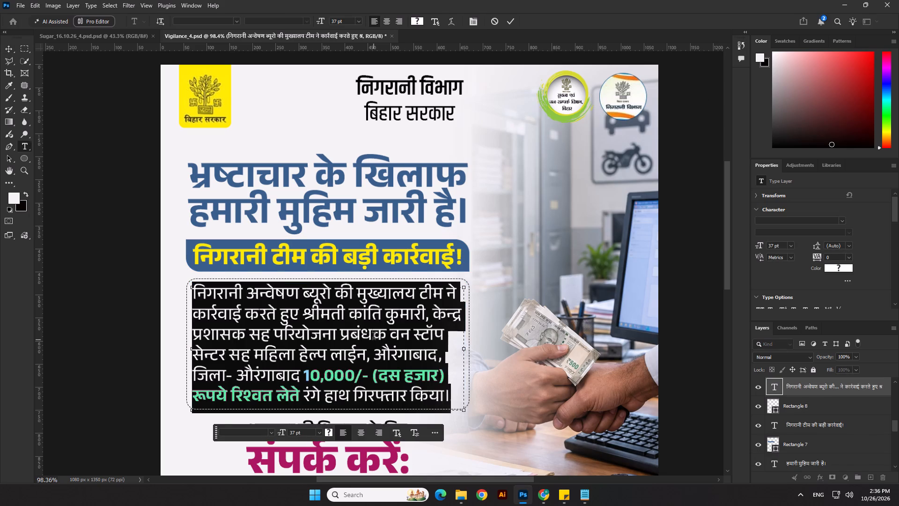
{"action": "key", "text": "ctrl+v"}
Set the whole body paragraph's font size to 38 pt after trying 39 pt.
{"action": "key", "text": "ctrl+a"}
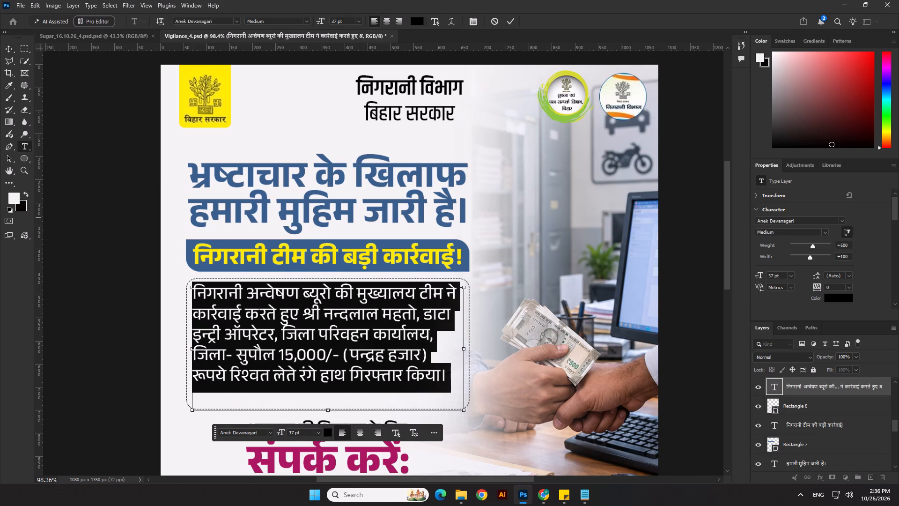
{"action": "left_click", "coordinate": [773, 274]}
{"action": "key", "text": "9"}
{"action": "key", "text": "Return"}
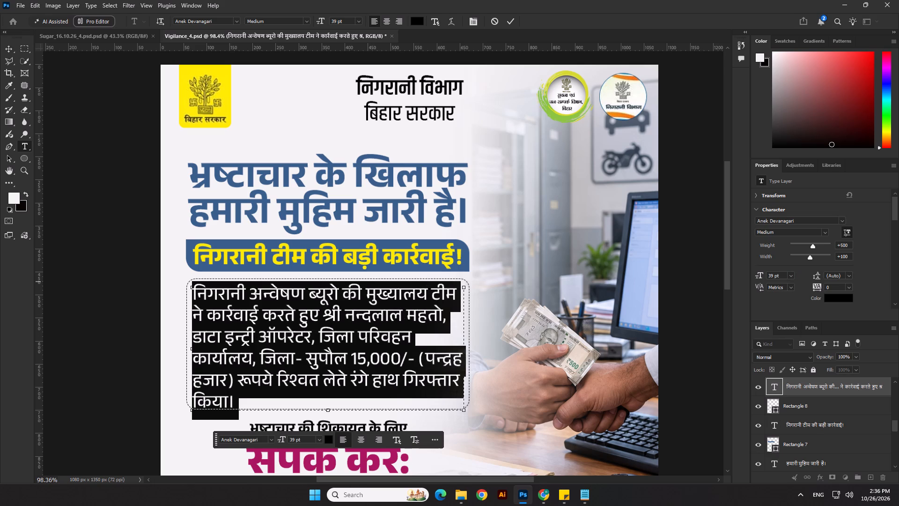
{"action": "left_click", "coordinate": [773, 278]}
{"action": "key", "text": "8"}
{"action": "key", "text": "Return"}
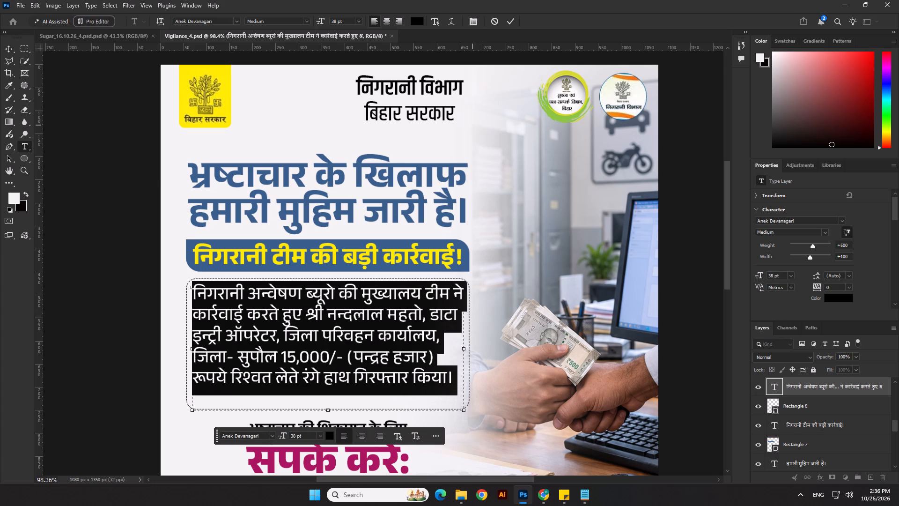
Set the phrase "15,000/- (पन्द्रह हजार) रूपये रिश्वत लेते" in the body paragraph to Bold.
{"action": "left_click", "coordinate": [511, 20]}
{"action": "double_click", "coordinate": [330, 362]}
{"action": "left_click_drag", "start_coordinate": [283, 358], "coordinate": [298, 381]}
{"action": "left_click", "coordinate": [824, 236]}
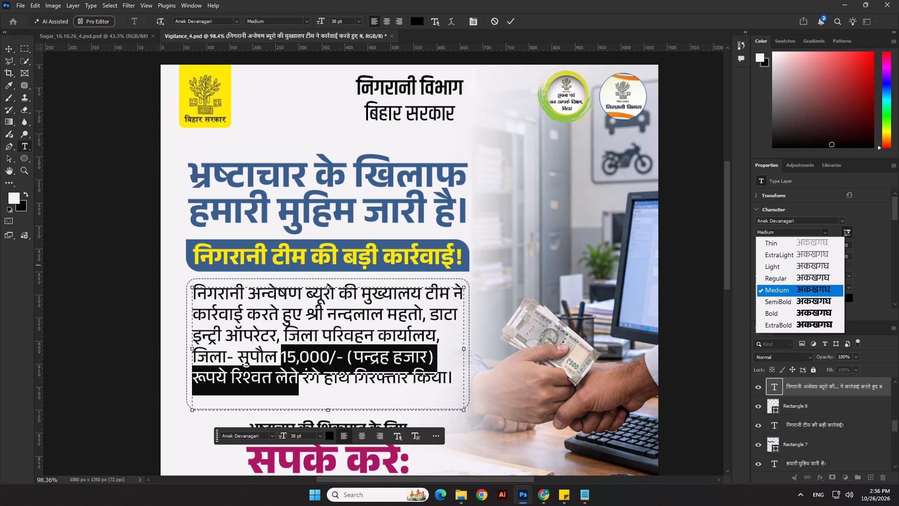
{"action": "left_click", "coordinate": [784, 316]}
{"action": "left_click", "coordinate": [507, 20]}
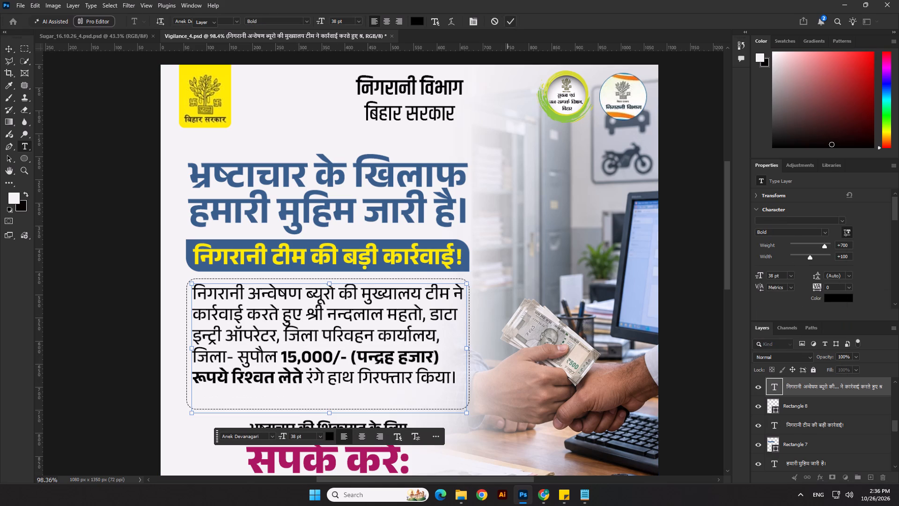
Lock Layer 12, the office background photo.
{"action": "left_click", "coordinate": [147, 411]}
{"action": "left_click_drag", "start_coordinate": [134, 409], "coordinate": [213, 406]}
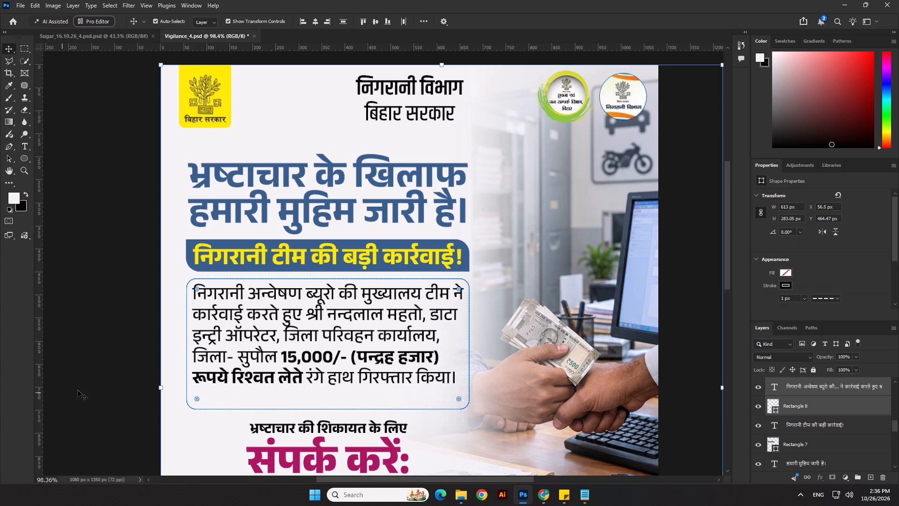
{"action": "left_click", "coordinate": [78, 390]}
{"action": "left_click", "coordinate": [569, 382]}
{"action": "scroll", "coordinate": [573, 371], "scroll_direction": "down", "scroll_amount": 8}
{"action": "scroll", "coordinate": [648, 388], "scroll_direction": "down", "scroll_amount": 3}
{"action": "scroll", "coordinate": [635, 315], "scroll_direction": "down", "scroll_amount": 3}
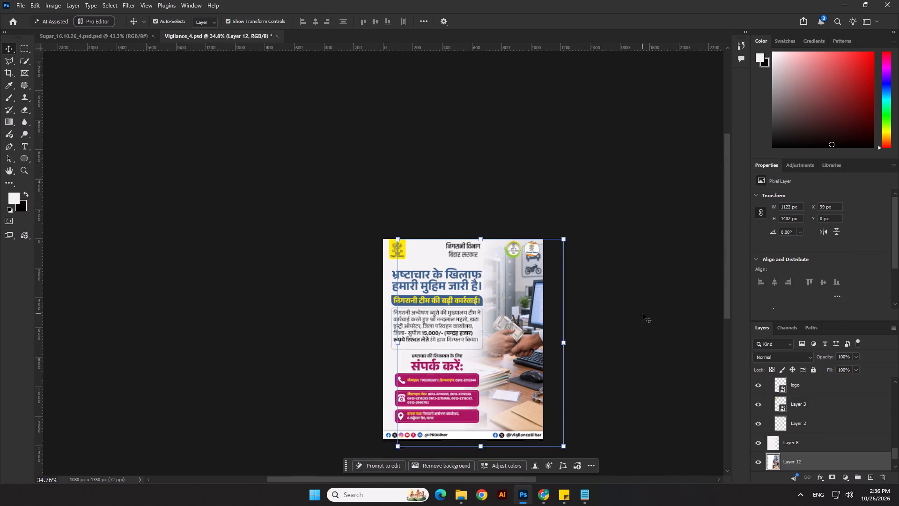
{"action": "left_click", "coordinate": [810, 368]}
Lock Layer 8, the full-canvas white fade layer above the background photo.
{"action": "scroll", "coordinate": [444, 337], "scroll_direction": "up", "scroll_amount": 8}
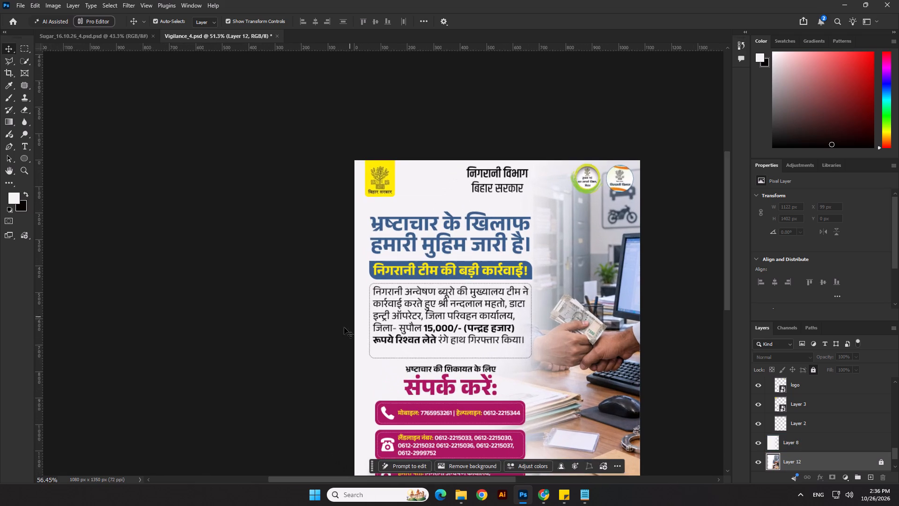
{"action": "left_click_drag", "start_coordinate": [327, 353], "coordinate": [412, 365]}
{"action": "scroll", "coordinate": [452, 361], "scroll_direction": "up", "scroll_amount": 5}
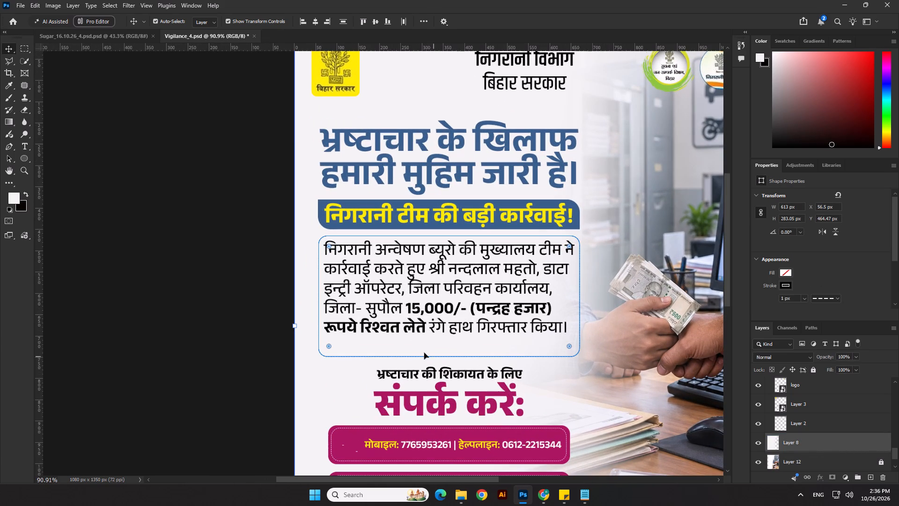
{"action": "left_click", "coordinate": [200, 318]}
{"action": "left_click_drag", "start_coordinate": [213, 342], "coordinate": [352, 366]}
{"action": "scroll", "coordinate": [441, 356], "scroll_direction": "down", "scroll_amount": 7}
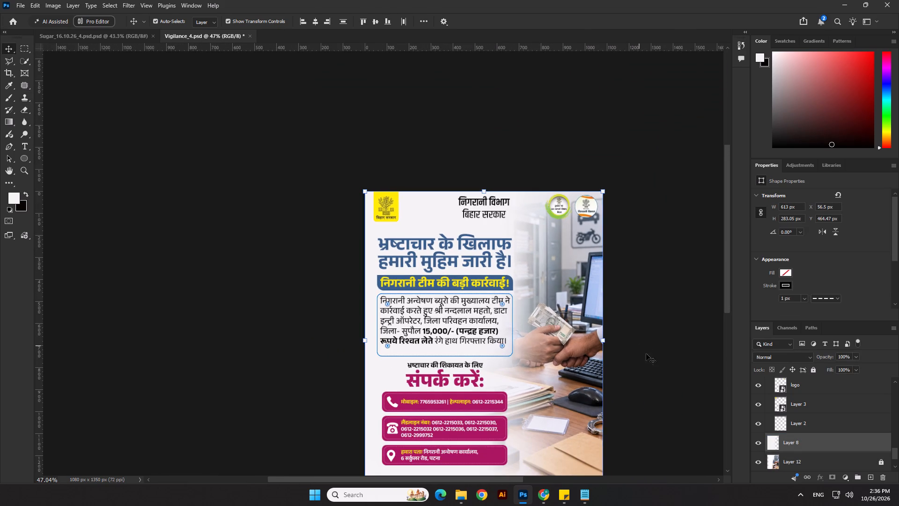
{"action": "left_click", "coordinate": [656, 359]}
{"action": "left_click", "coordinate": [780, 443]}
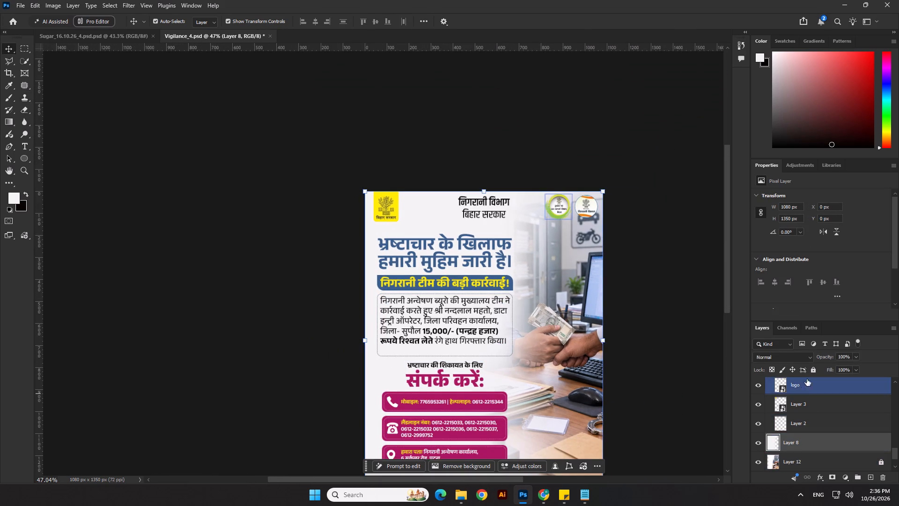
{"action": "left_click", "coordinate": [813, 372]}
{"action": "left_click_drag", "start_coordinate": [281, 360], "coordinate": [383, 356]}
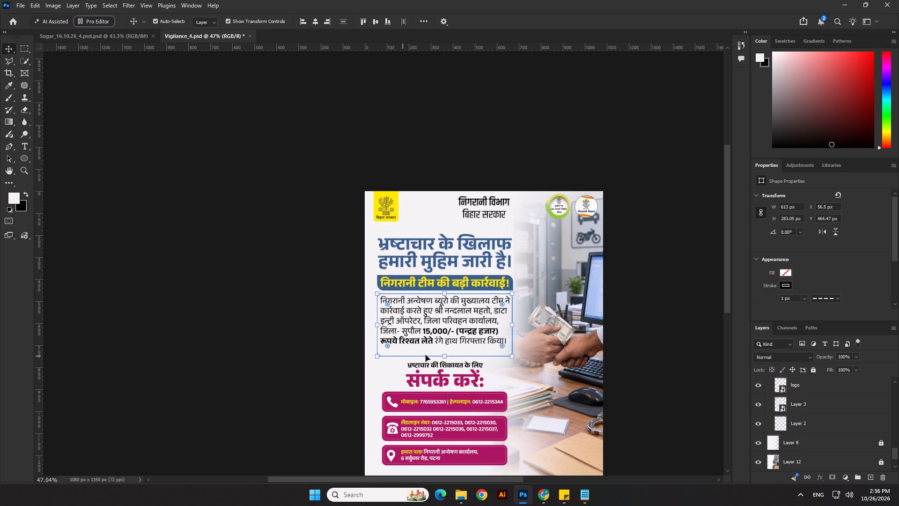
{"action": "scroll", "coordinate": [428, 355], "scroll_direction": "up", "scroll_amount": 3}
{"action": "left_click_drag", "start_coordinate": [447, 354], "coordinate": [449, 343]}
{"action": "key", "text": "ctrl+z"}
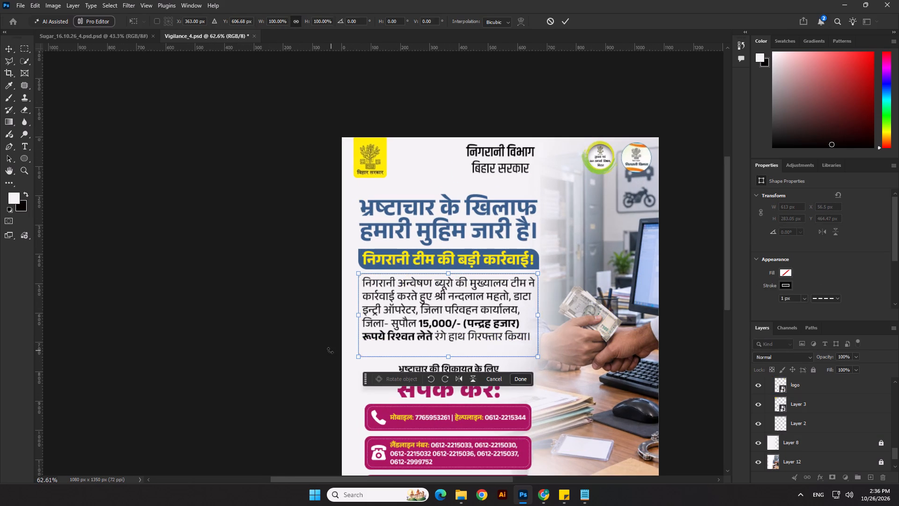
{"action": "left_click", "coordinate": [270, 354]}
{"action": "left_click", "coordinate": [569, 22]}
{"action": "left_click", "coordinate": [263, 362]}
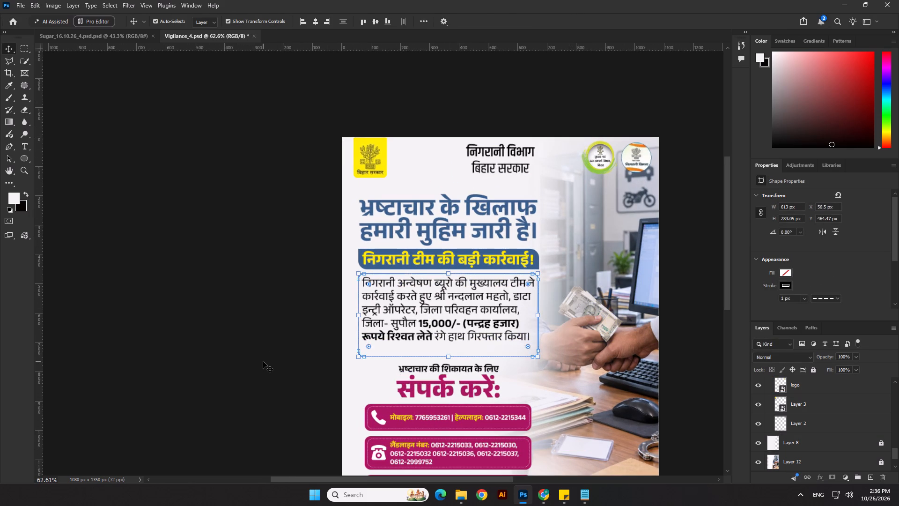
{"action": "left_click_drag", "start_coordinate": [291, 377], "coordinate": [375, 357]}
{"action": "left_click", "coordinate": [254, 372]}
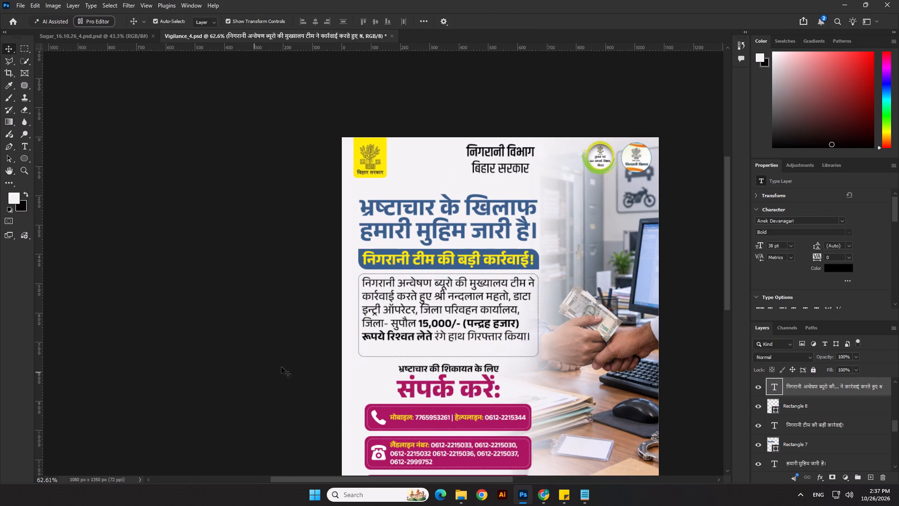
Raise the bottom edge of the dashed frame around the body paragraph, making it about 250 px high.
{"action": "scroll", "coordinate": [316, 364], "scroll_direction": "up", "scroll_amount": 7}
{"action": "left_click_drag", "start_coordinate": [294, 359], "coordinate": [343, 401]}
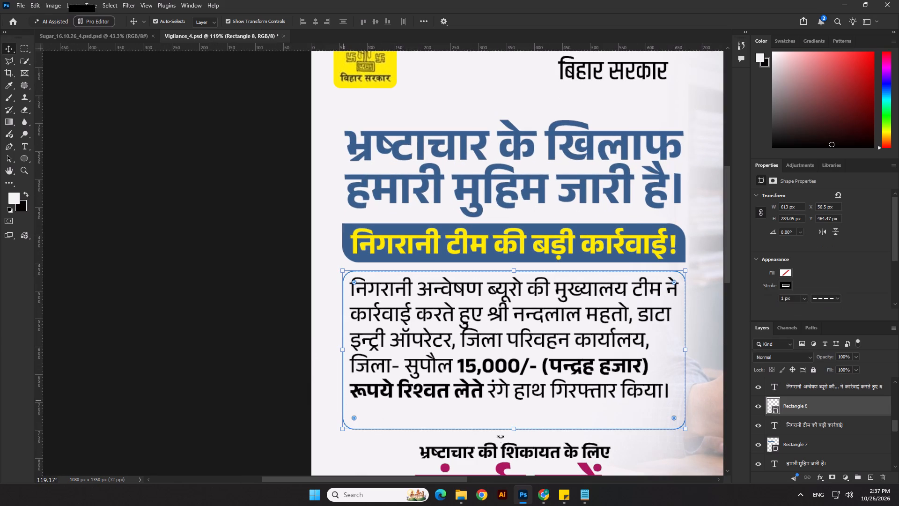
{"action": "left_click_drag", "start_coordinate": [511, 428], "coordinate": [514, 409]}
{"action": "scroll", "coordinate": [290, 232], "scroll_direction": "down", "scroll_amount": 12}
{"action": "key", "text": "Return"}
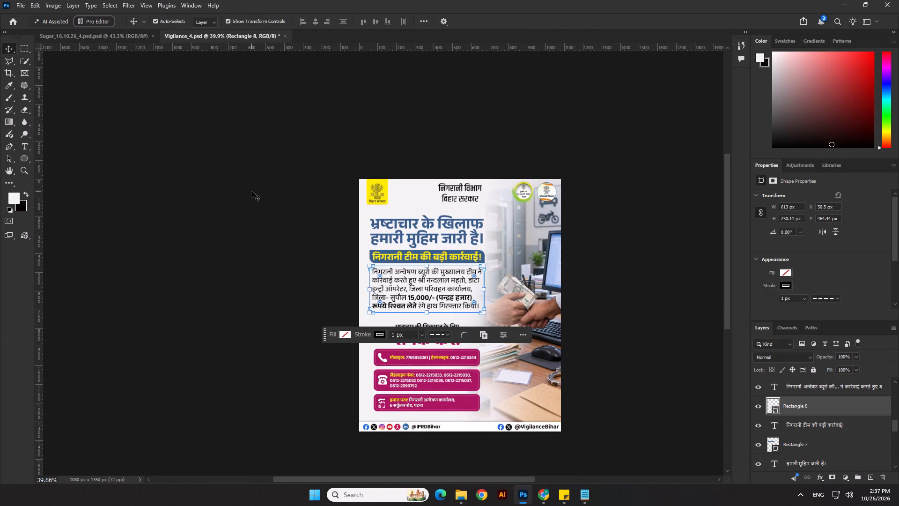
Move the whole contact block, the contact heading and its three boxes, up 30 px.
{"action": "left_click", "coordinate": [302, 412]}
{"action": "left_click_drag", "start_coordinate": [339, 323], "coordinate": [443, 401]}
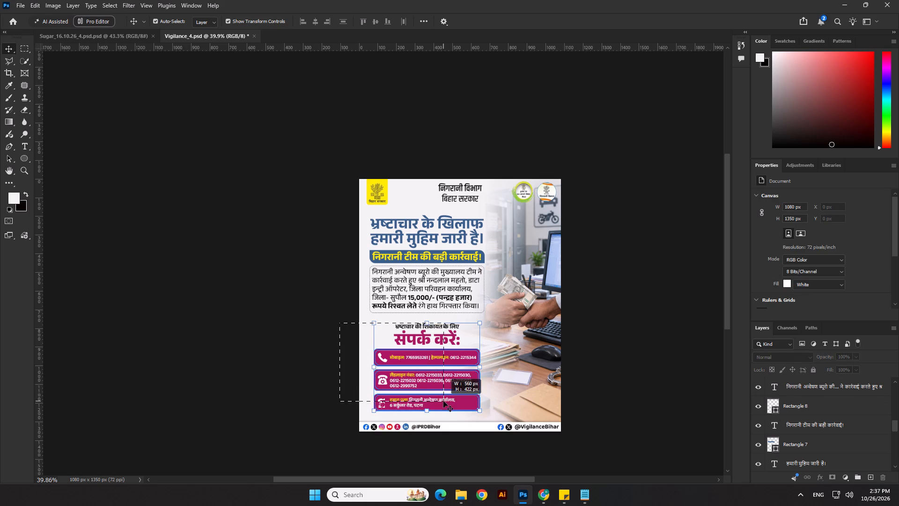
{"action": "left_click_drag", "start_coordinate": [443, 401], "coordinate": [449, 408]}
{"action": "key", "text": "shift+Up"}
{"action": "key", "text": "shift+Up"}
{"action": "key", "text": "shift+Up"}
{"action": "left_click", "coordinate": [327, 359]}
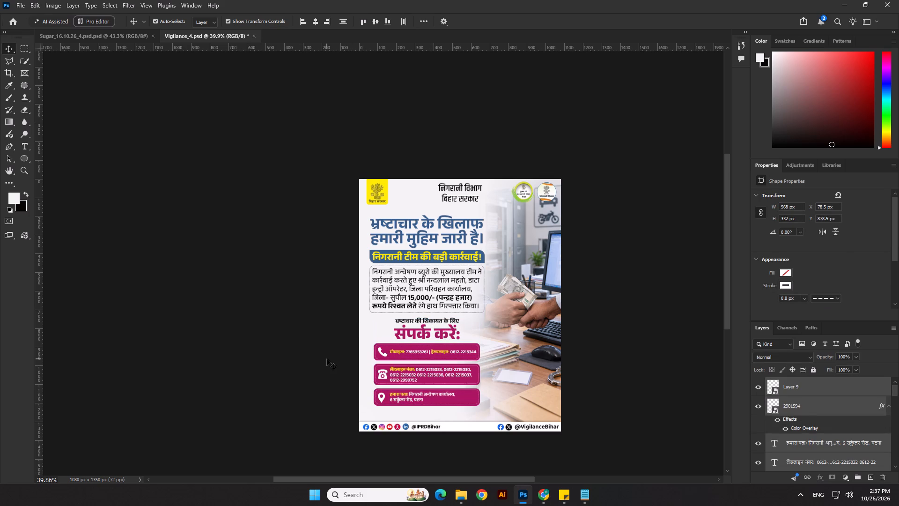
Move all the content from the main headline through the contact boxes down 10 px as one selection.
{"action": "left_click_drag", "start_coordinate": [336, 222], "coordinate": [452, 409]}
{"action": "key", "text": "shift+Down"}
{"action": "key", "text": "shift+Down"}
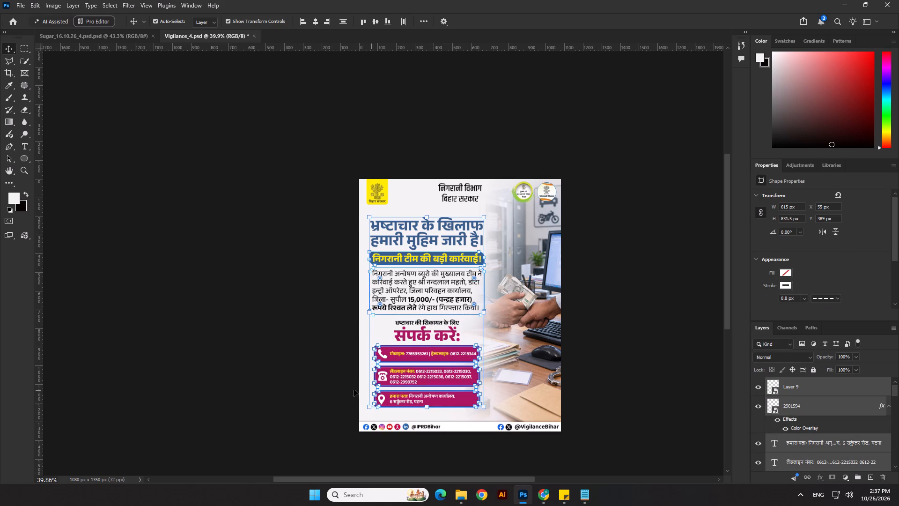
{"action": "key", "text": "shift+Up"}
{"action": "left_click", "coordinate": [327, 388]}
Recolour the magenta "संपर्क करें:" line with the headline's blue 385e8a and copy that hex code.
{"action": "scroll", "coordinate": [560, 227], "scroll_direction": "up", "scroll_amount": 3}
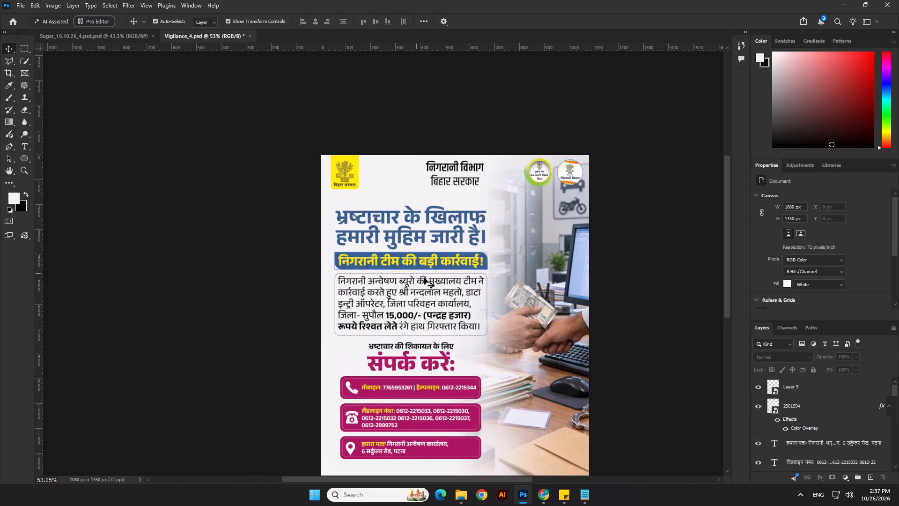
{"action": "scroll", "coordinate": [448, 278], "scroll_direction": "up", "scroll_amount": 2}
{"action": "double_click", "coordinate": [443, 383]}
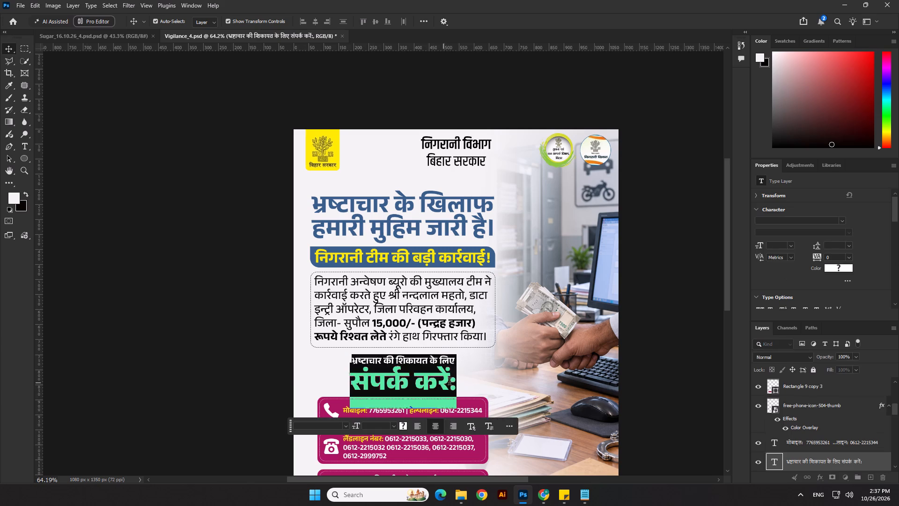
{"action": "left_click_drag", "start_coordinate": [455, 384], "coordinate": [332, 399]}
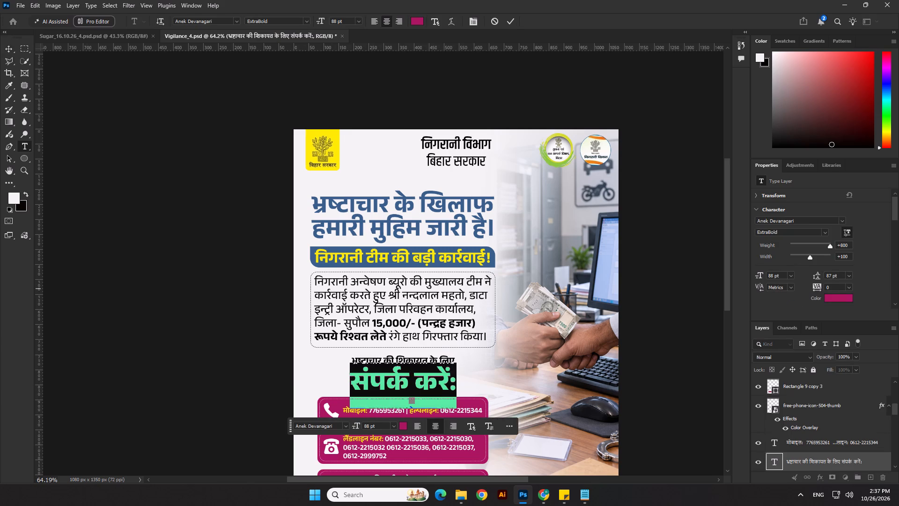
{"action": "left_click", "coordinate": [846, 297]}
{"action": "key", "text": "ctrl+v"}
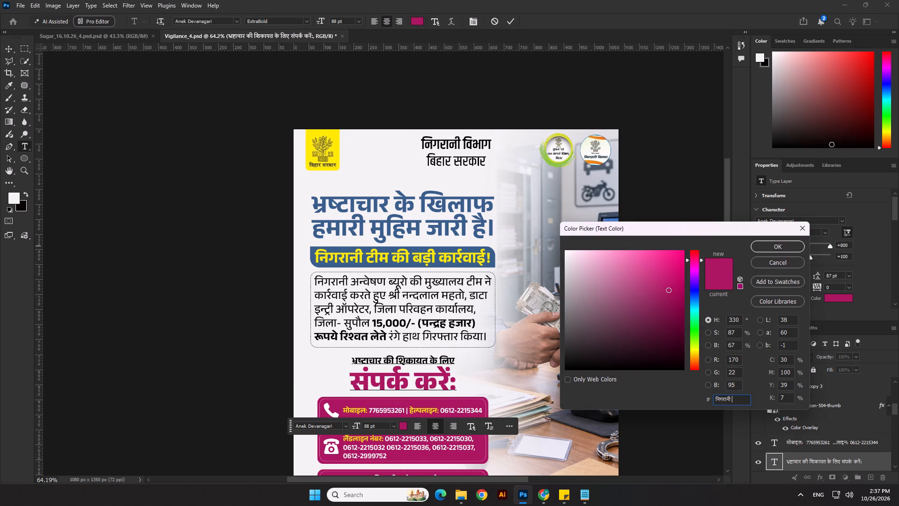
{"action": "key", "text": "ctrl+a"}
{"action": "left_click", "coordinate": [483, 204]}
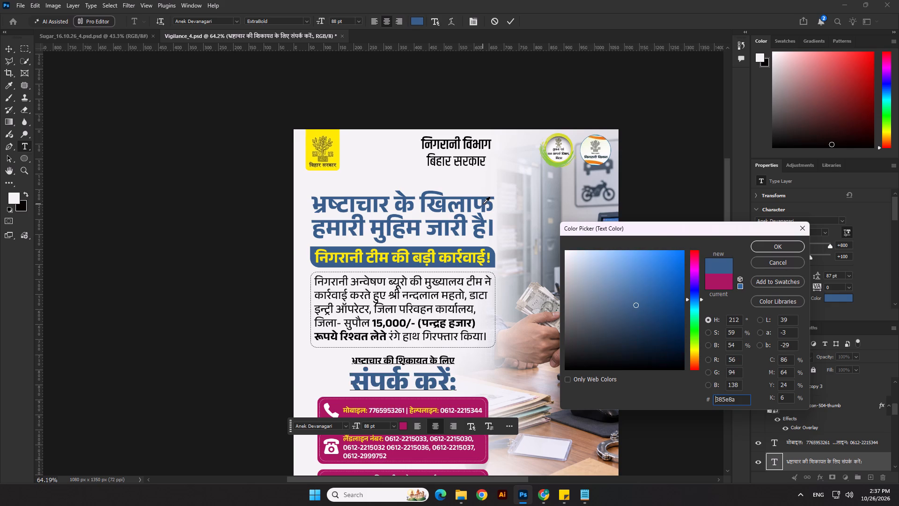
{"action": "left_click", "coordinate": [740, 400], "text": "ctrl"}
{"action": "key", "text": "ctrl+a"}
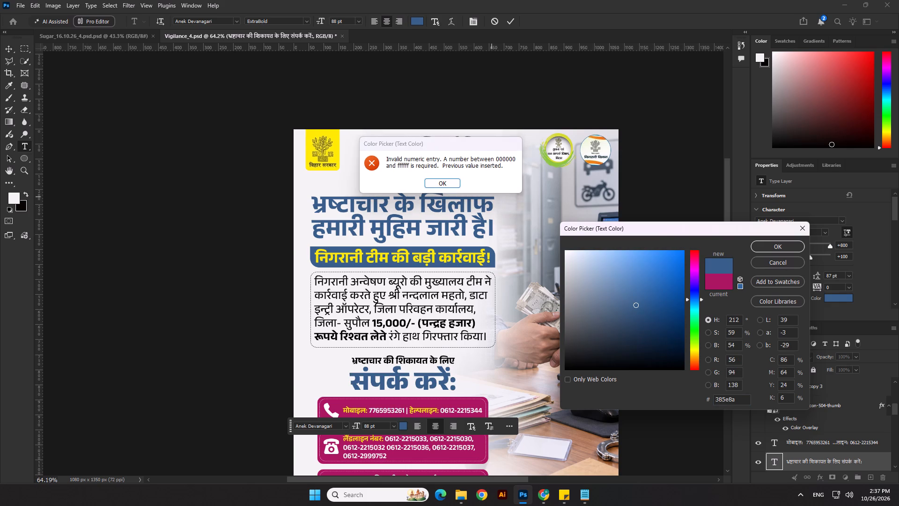
{"action": "left_click", "coordinate": [439, 182]}
{"action": "key", "text": "ctrl+c"}
{"action": "key", "text": "ctrl+c"}
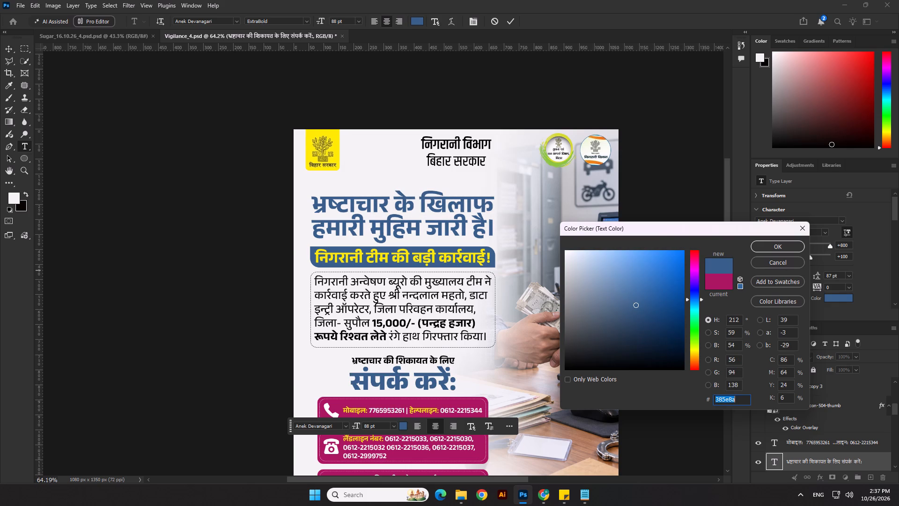
{"action": "left_click", "coordinate": [760, 253]}
{"action": "left_click", "coordinate": [761, 249]}
{"action": "scroll", "coordinate": [290, 264], "scroll_direction": "down", "scroll_amount": 3}
{"action": "left_click", "coordinate": [263, 314]}
Fill all three magenta contact boxes together with the recently used blue.
{"action": "scroll", "coordinate": [485, 397], "scroll_direction": "up", "scroll_amount": 5}
{"action": "left_click", "coordinate": [479, 393]}
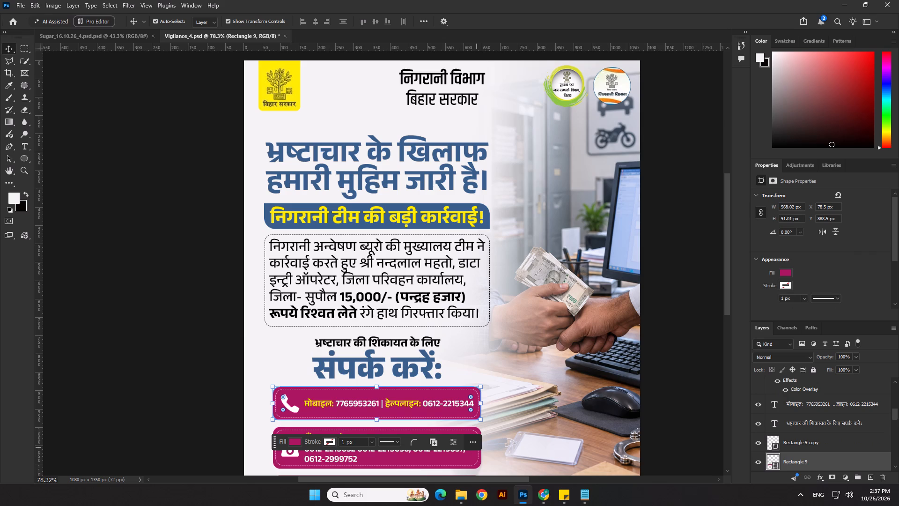
{"action": "left_click", "coordinate": [480, 461], "text": "shift"}
{"action": "scroll", "coordinate": [441, 287], "scroll_direction": "down", "scroll_amount": 6}
{"action": "scroll", "coordinate": [481, 451], "scroll_direction": "up", "scroll_amount": 6}
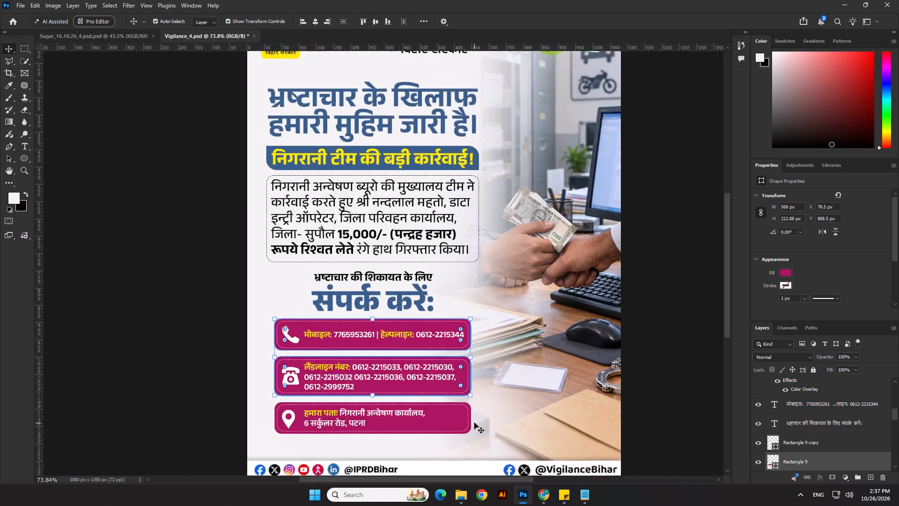
{"action": "scroll", "coordinate": [474, 423], "scroll_direction": "up", "scroll_amount": 4}
{"action": "left_click", "coordinate": [469, 420], "text": "shift"}
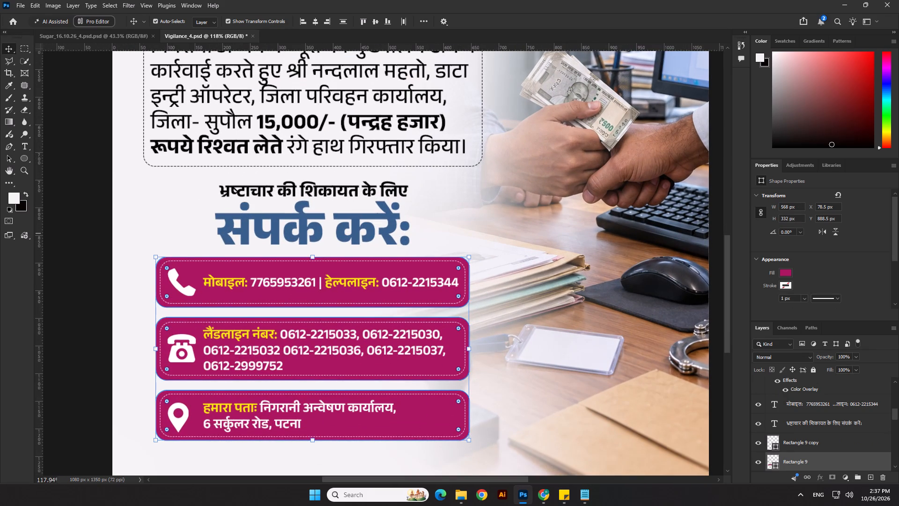
{"action": "left_click", "coordinate": [783, 275]}
{"action": "left_click", "coordinate": [759, 327]}
{"action": "left_click", "coordinate": [763, 319]}
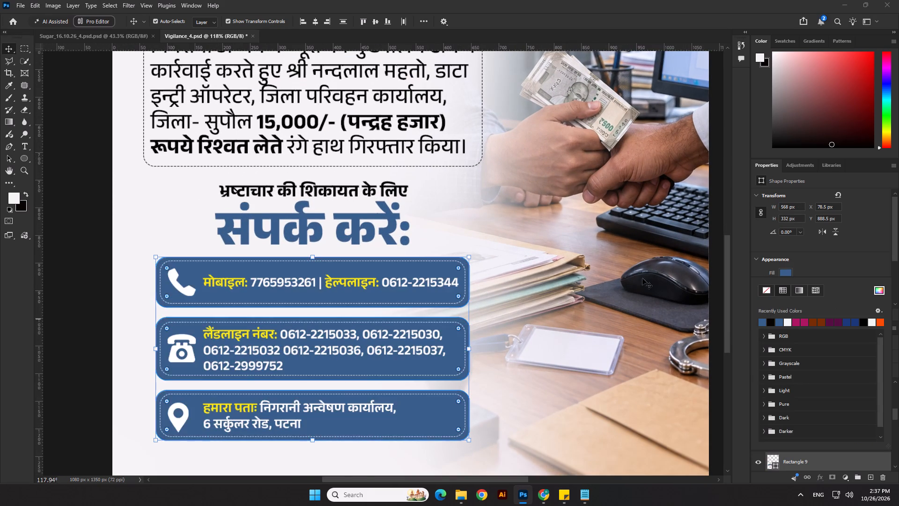
{"action": "scroll", "coordinate": [516, 243], "scroll_direction": "down", "scroll_amount": 10}
{"action": "left_click", "coordinate": [191, 302]}
Unlock Layer 8, the white fade layer above the background photo.
{"action": "scroll", "coordinate": [209, 339], "scroll_direction": "down", "scroll_amount": 3}
{"action": "scroll", "coordinate": [521, 251], "scroll_direction": "up", "scroll_amount": 1}
{"action": "scroll", "coordinate": [318, 294], "scroll_direction": "down", "scroll_amount": 5}
{"action": "scroll", "coordinate": [486, 212], "scroll_direction": "up", "scroll_amount": 2}
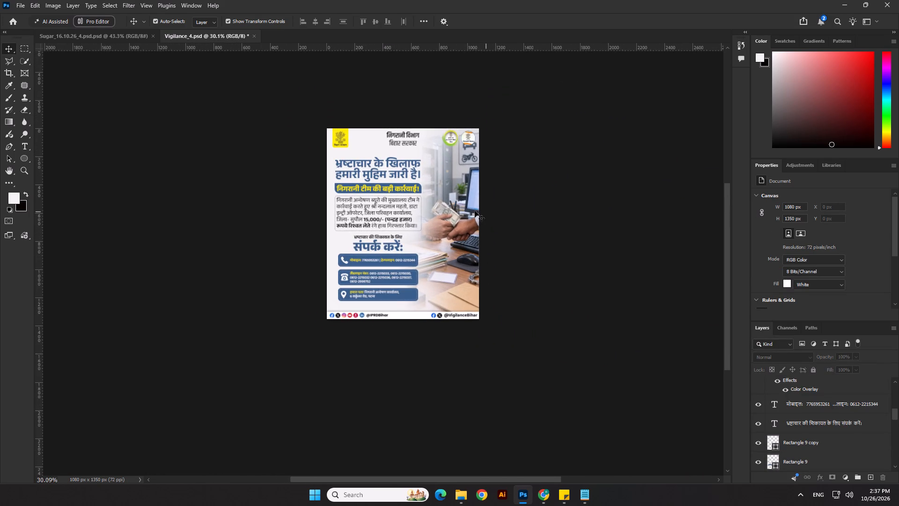
{"action": "left_click", "coordinate": [474, 211]}
{"action": "scroll", "coordinate": [810, 442], "scroll_direction": "down", "scroll_amount": 16}
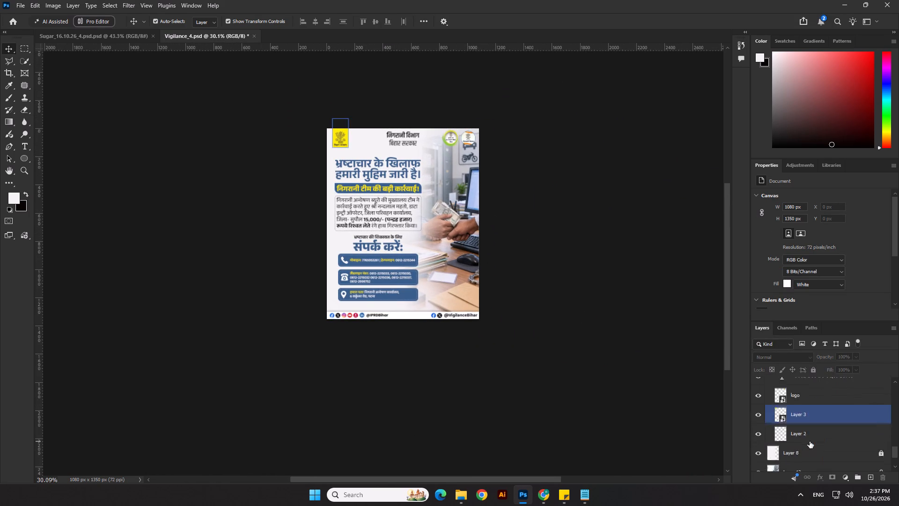
{"action": "scroll", "coordinate": [810, 441], "scroll_direction": "down", "scroll_amount": 6}
{"action": "left_click", "coordinate": [884, 404]}
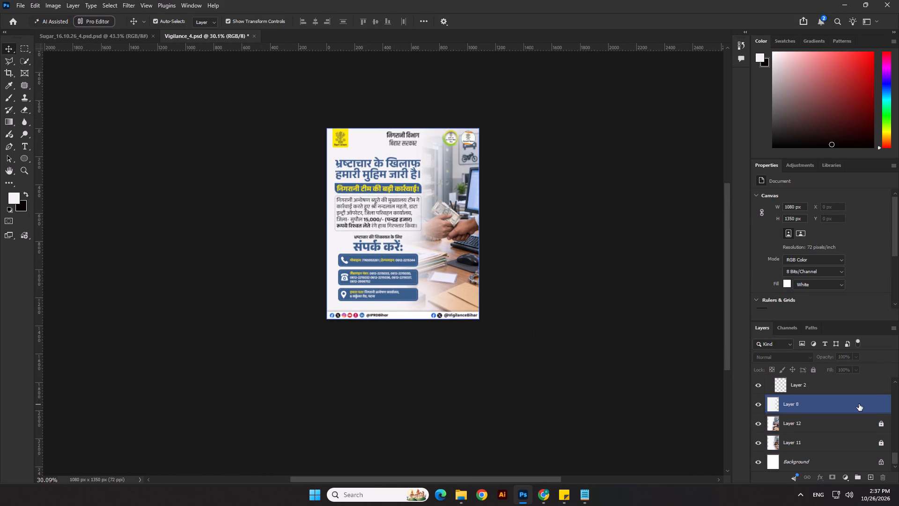
Paint soft white on Layer 8 above the header and beside the contact boxes to strengthen the fade between text and photo.
{"action": "left_click", "coordinate": [859, 404]}
{"action": "left_click", "coordinate": [9, 97]}
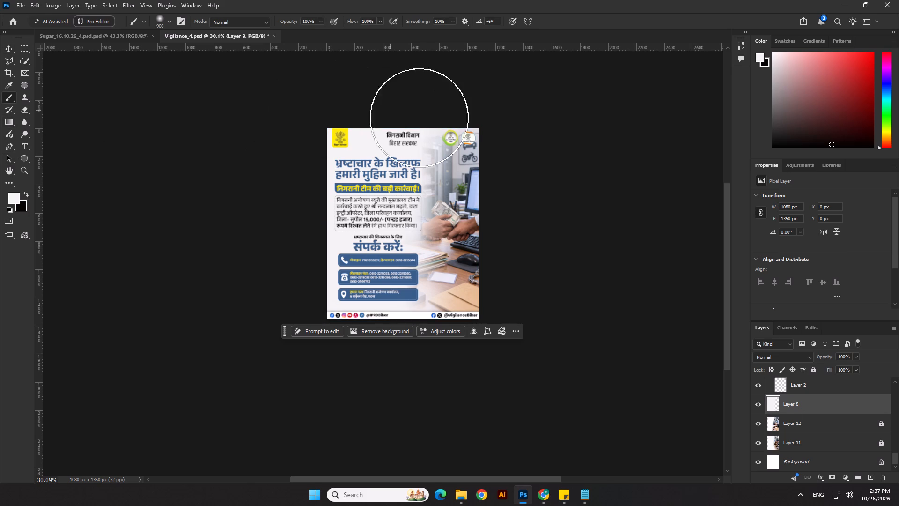
{"action": "left_click", "coordinate": [428, 116]}
{"action": "left_click", "coordinate": [405, 305]}
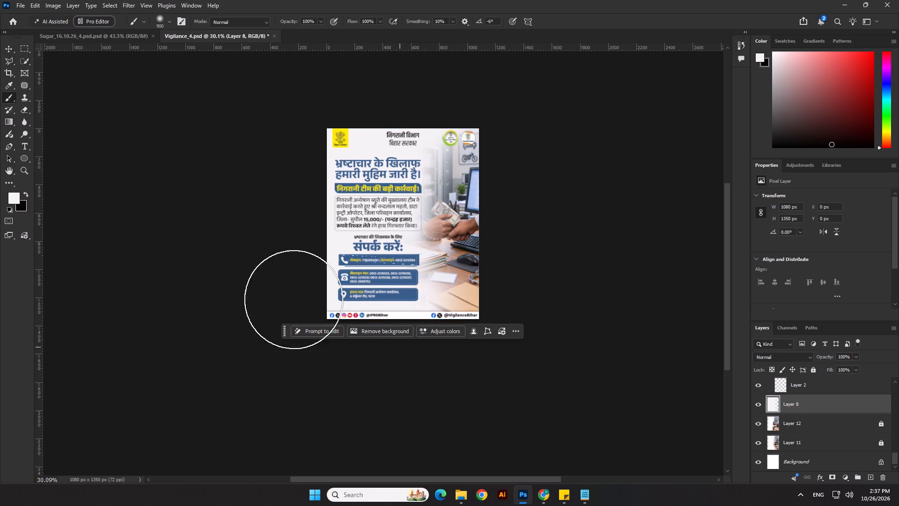
{"action": "left_click", "coordinate": [5, 47]}
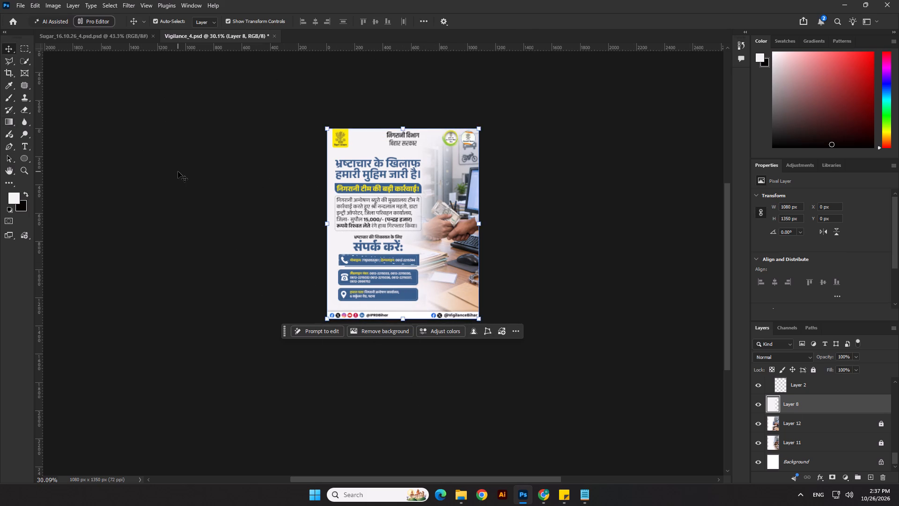
{"action": "left_click", "coordinate": [178, 171]}
{"action": "scroll", "coordinate": [486, 235], "scroll_direction": "up", "scroll_amount": 2}
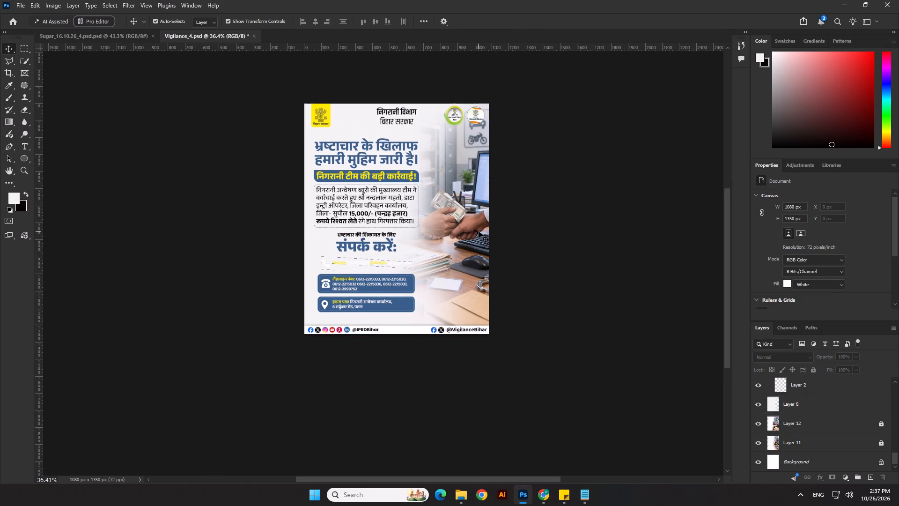
{"action": "left_click", "coordinate": [479, 231]}
{"action": "left_click", "coordinate": [593, 337]}
Unlock Layer 12, the office handshake photo, and move it horizontally to X 119 px.
{"action": "scroll", "coordinate": [525, 259], "scroll_direction": "down", "scroll_amount": 1}
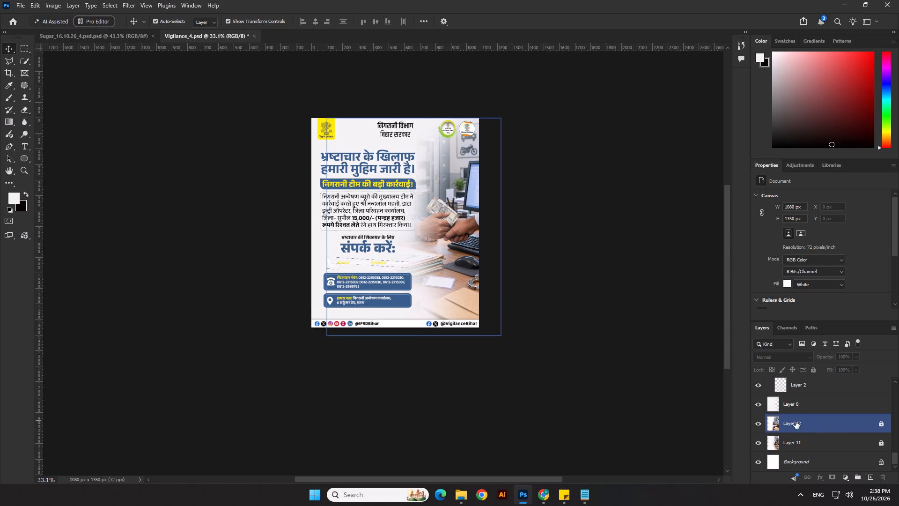
{"action": "left_click", "coordinate": [880, 425]}
{"action": "key", "text": "shift+Right"}
{"action": "key", "text": "shift+Right"}
{"action": "key", "text": "shift+Right"}
{"action": "key", "text": "shift+Right"}
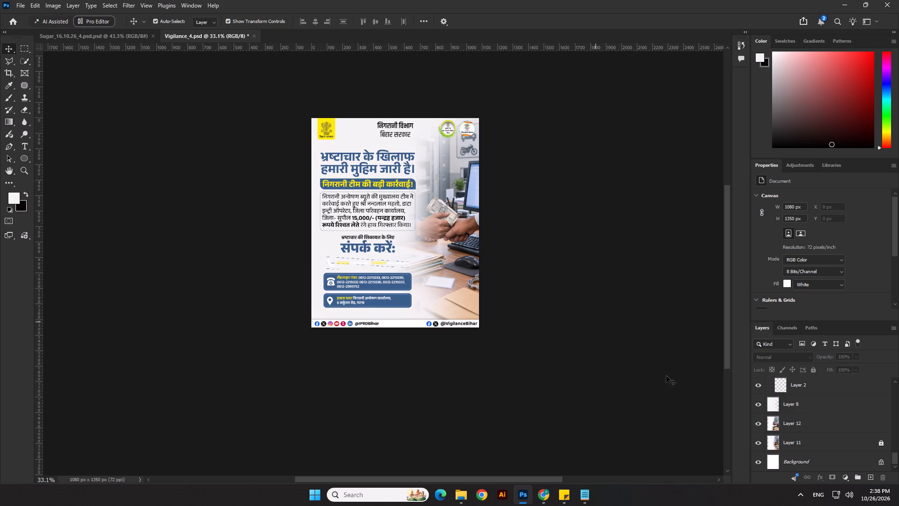
{"action": "left_click", "coordinate": [793, 424]}
{"action": "key", "text": "shift+Right"}
{"action": "key", "text": "shift+Right"}
{"action": "key", "text": "shift+Right"}
{"action": "key", "text": "shift+Right"}
{"action": "key", "text": "shift+Right"}
{"action": "key", "text": "shift+Right"}
{"action": "key", "text": "shift+Right"}
{"action": "key", "text": "shift+Right"}
{"action": "key", "text": "shift+Right"}
{"action": "key", "text": "shift+Right"}
{"action": "key", "text": "shift+Right"}
{"action": "key", "text": "shift+Right"}
{"action": "key", "text": "shift+Right"}
{"action": "key", "text": "shift+Right"}
{"action": "key", "text": "shift+Right"}
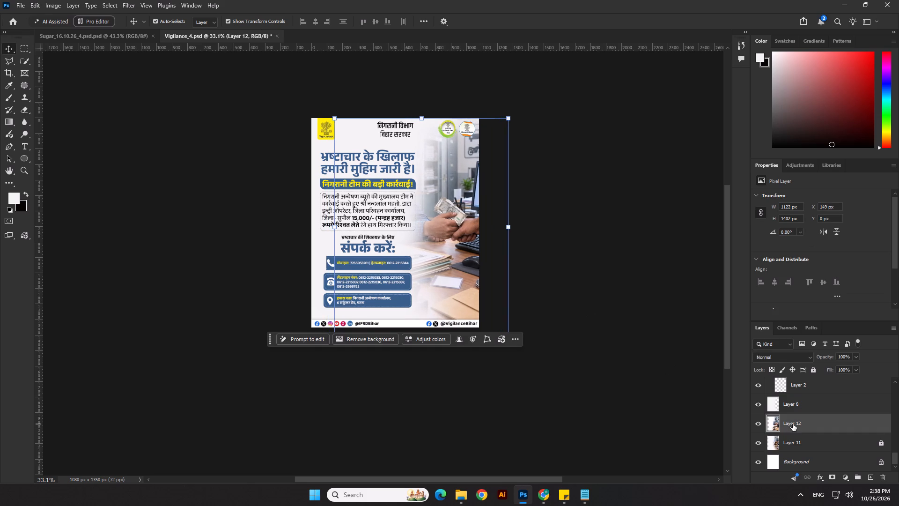
{"action": "key", "text": "shift+Right"}
{"action": "key", "text": "shift+Right"}
{"action": "key", "text": "shift+Right"}
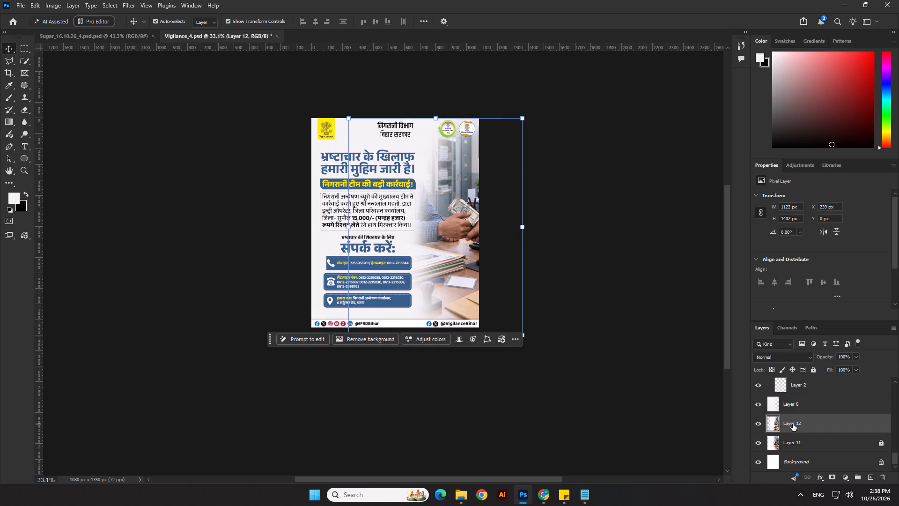
{"action": "key", "text": "shift+Left"}
{"action": "key", "text": "shift+Left"}
{"action": "key", "text": "shift+Left"}
{"action": "key", "text": "shift+Left"}
{"action": "key", "text": "shift+Left"}
{"action": "key", "text": "shift+Left"}
{"action": "key", "text": "shift+Left"}
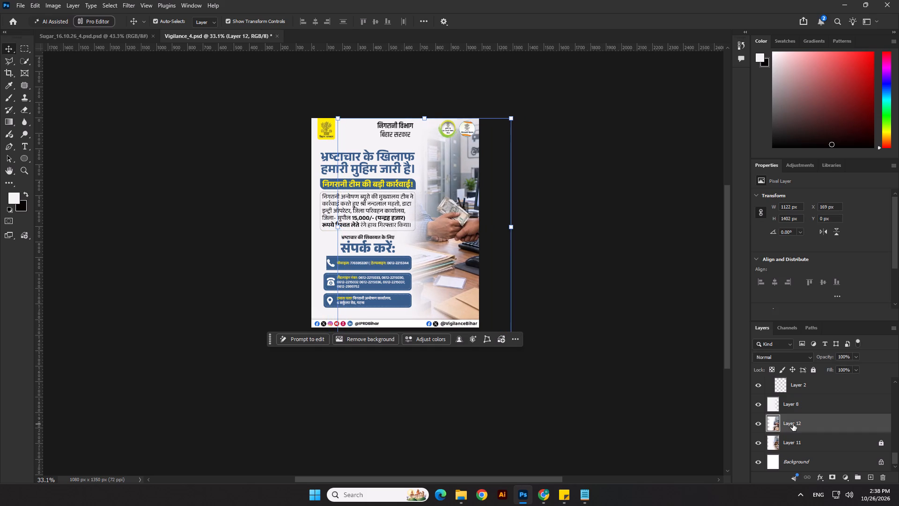
{"action": "key", "text": "shift+Left"}
{"action": "key", "text": "shift+Left"}
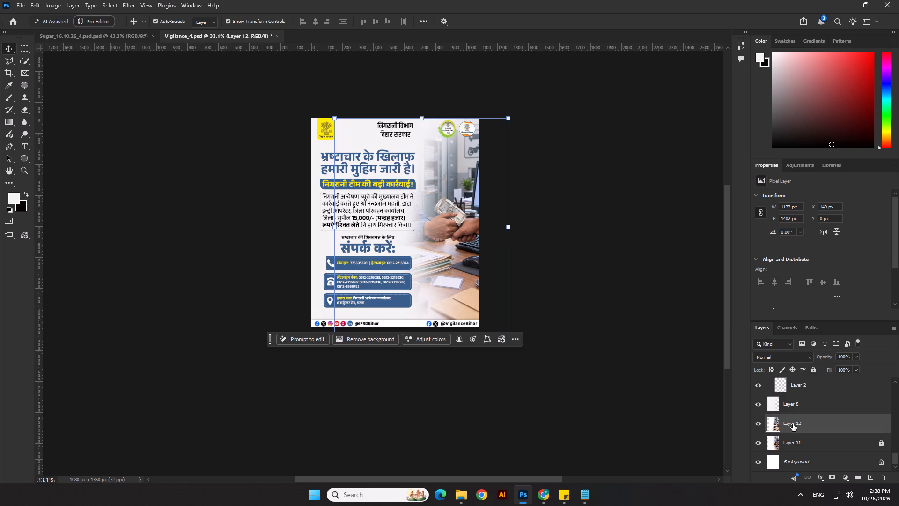
{"action": "key", "text": "shift+Left"}
{"action": "key", "text": "shift+Left"}
{"action": "key", "text": "shift+Left"}
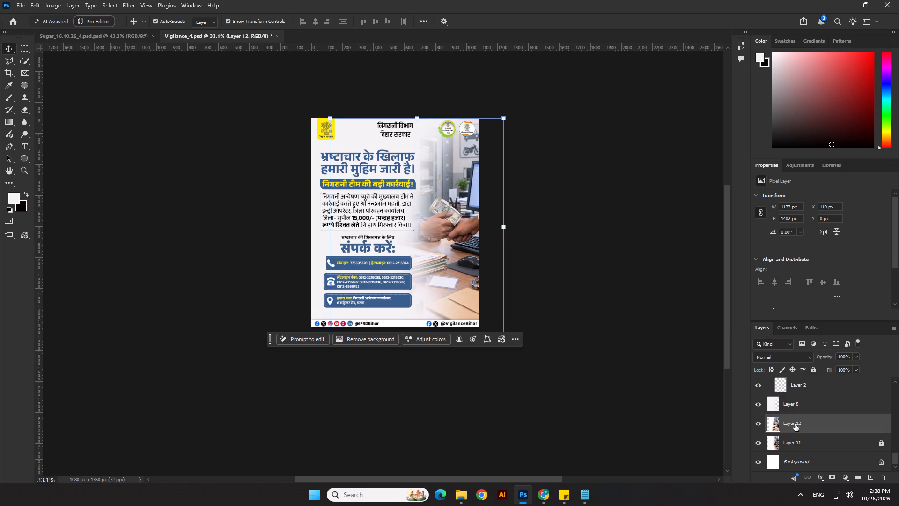
Erase Layer 8's white fade over the monitor, hands and desk with a soft 600 px eraser.
{"action": "left_click", "coordinate": [775, 409]}
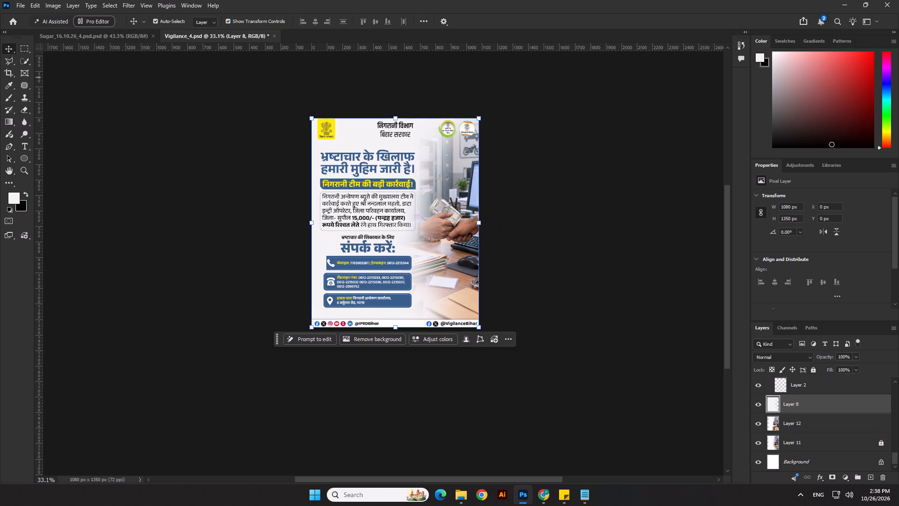
{"action": "left_click", "coordinate": [22, 111]}
{"action": "key", "text": "bracketleft"}
{"action": "key", "text": "bracketleft"}
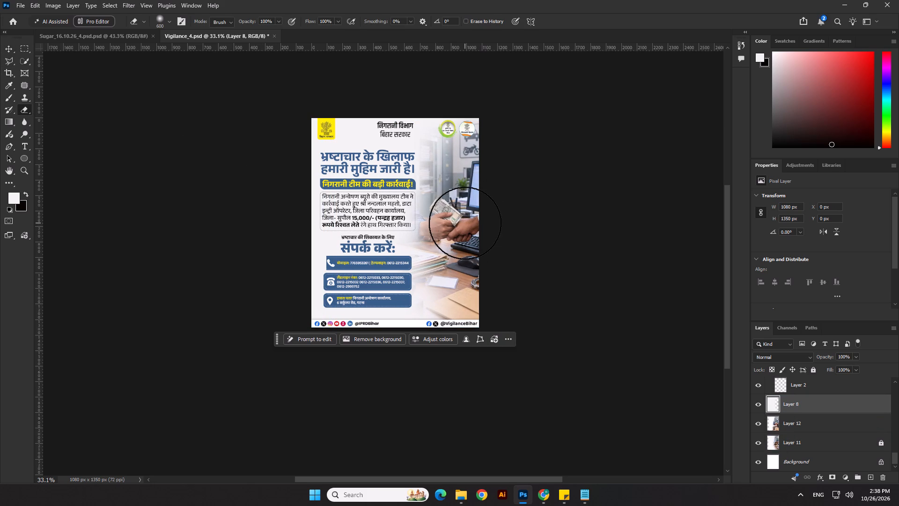
{"action": "left_click", "coordinate": [465, 223]}
{"action": "left_click", "coordinate": [469, 179]}
{"action": "left_click", "coordinate": [467, 261]}
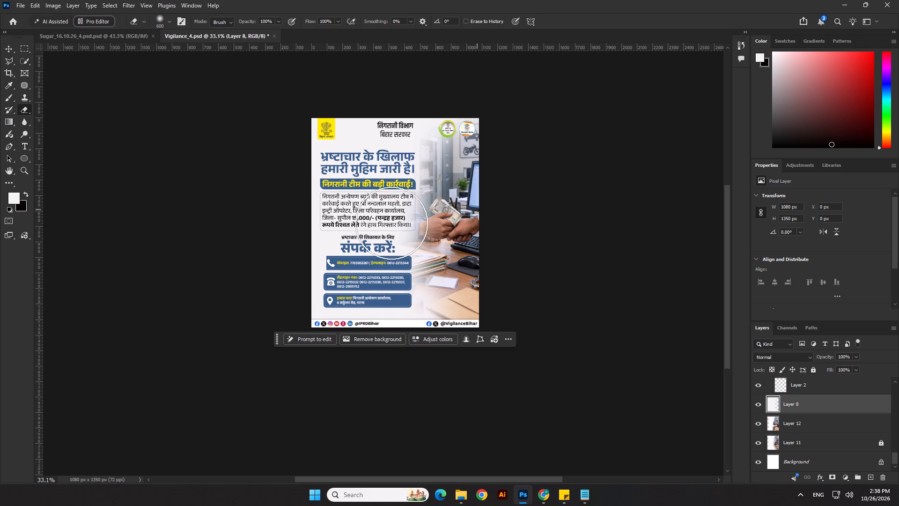
{"action": "left_click", "coordinate": [9, 49]}
{"action": "left_click", "coordinate": [78, 110]}
Recolour "15,000/- (पन्द्रह हजार) रूपये रिश्वत लेते" in the body text with the copied blue 385e8a and save the document.
{"action": "scroll", "coordinate": [336, 214], "scroll_direction": "up", "scroll_amount": 4}
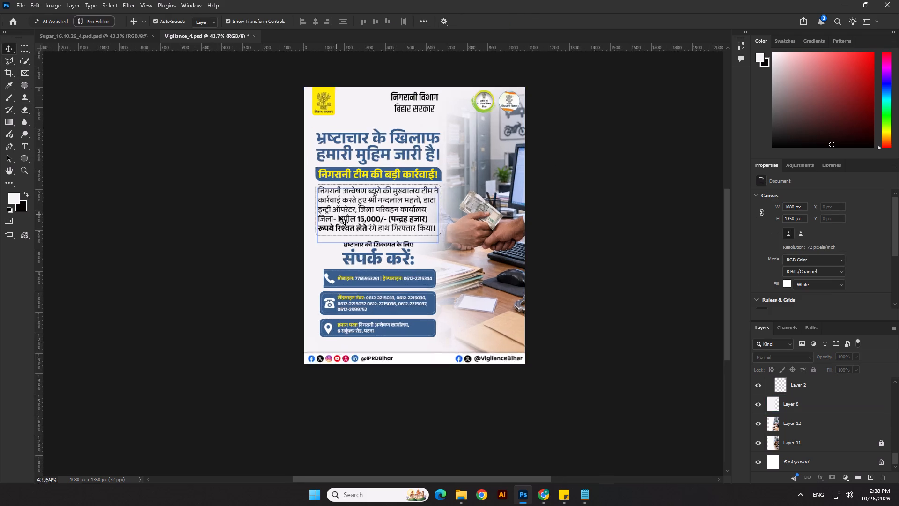
{"action": "scroll", "coordinate": [339, 215], "scroll_direction": "up", "scroll_amount": 3}
{"action": "double_click", "coordinate": [362, 217]}
{"action": "left_click_drag", "start_coordinate": [360, 220], "coordinate": [373, 236]}
{"action": "left_click", "coordinate": [844, 270]}
{"action": "key", "text": "ctrl+v"}
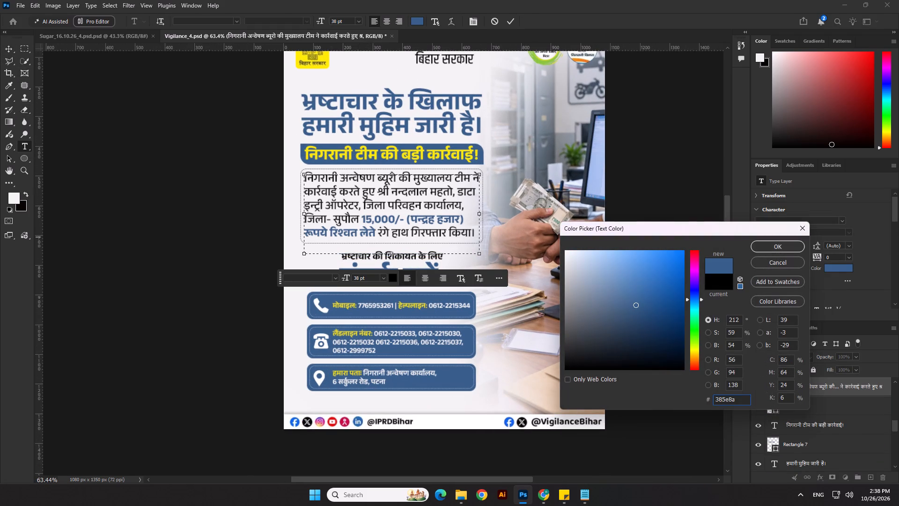
{"action": "left_click", "coordinate": [783, 242]}
{"action": "left_click", "coordinate": [8, 49]}
{"action": "left_click", "coordinate": [242, 228]}
{"action": "scroll", "coordinate": [215, 238], "scroll_direction": "down", "scroll_amount": 4}
{"action": "key", "text": "ctrl+s"}
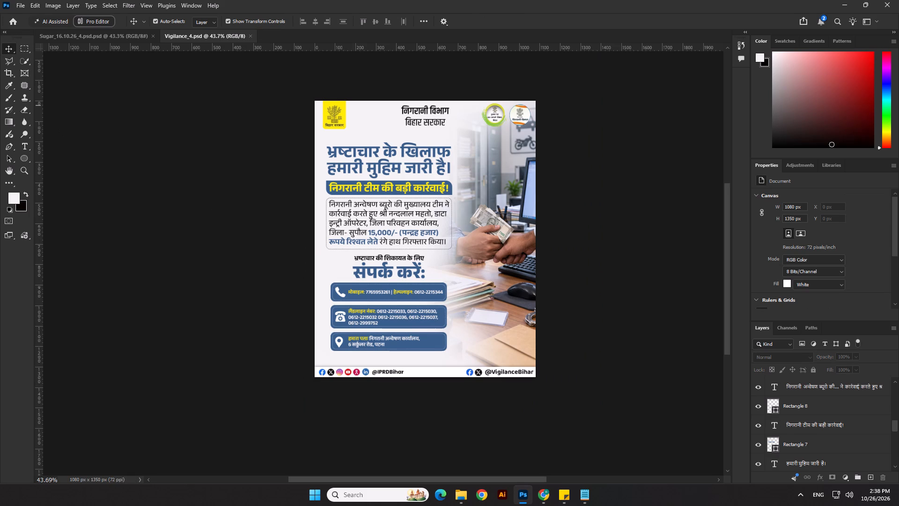
Set the leading of the whole body paragraph to 47 pt.
{"action": "scroll", "coordinate": [335, 220], "scroll_direction": "up", "scroll_amount": 3}
{"action": "double_click", "coordinate": [435, 223]}
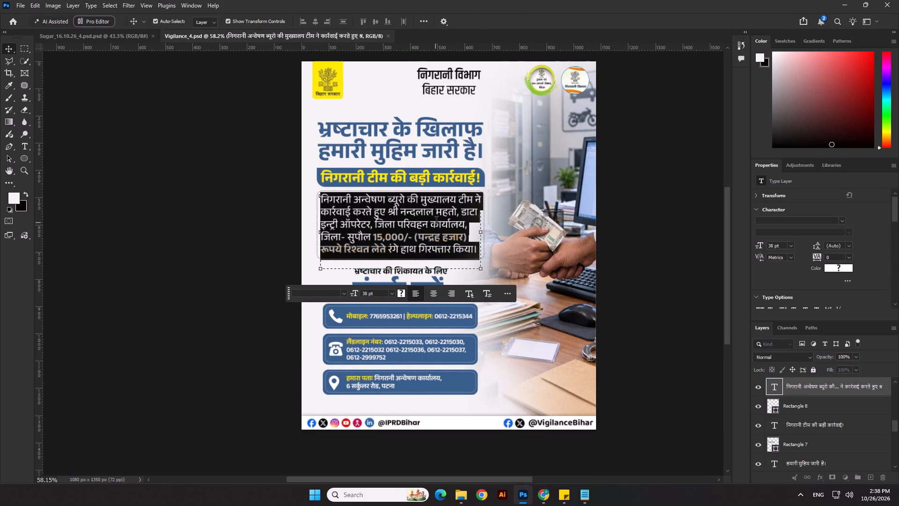
{"action": "left_click", "coordinate": [815, 245]}
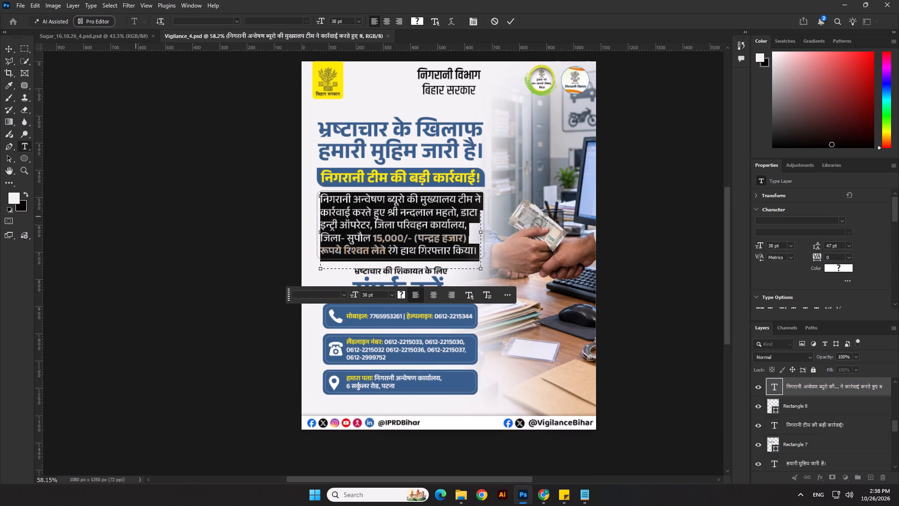
{"action": "left_click", "coordinate": [508, 21]}
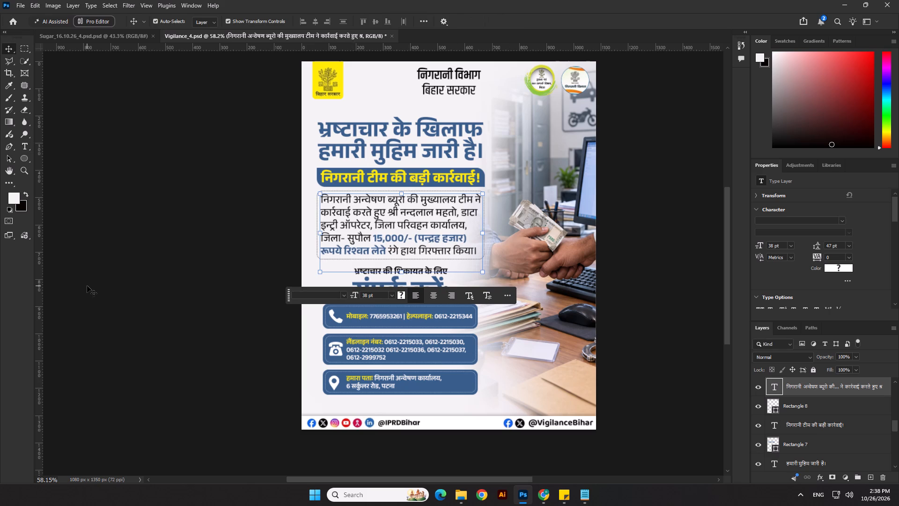
{"action": "key", "text": "Up"}
{"action": "key", "text": "Down"}
{"action": "left_click", "coordinate": [101, 295]}
Save the document and export a PNG copy as Vigilance_4 copy.png in the Vigilance 26.10.26 folder, using the large file size option.
{"action": "scroll", "coordinate": [101, 295], "scroll_direction": "down", "scroll_amount": 4}
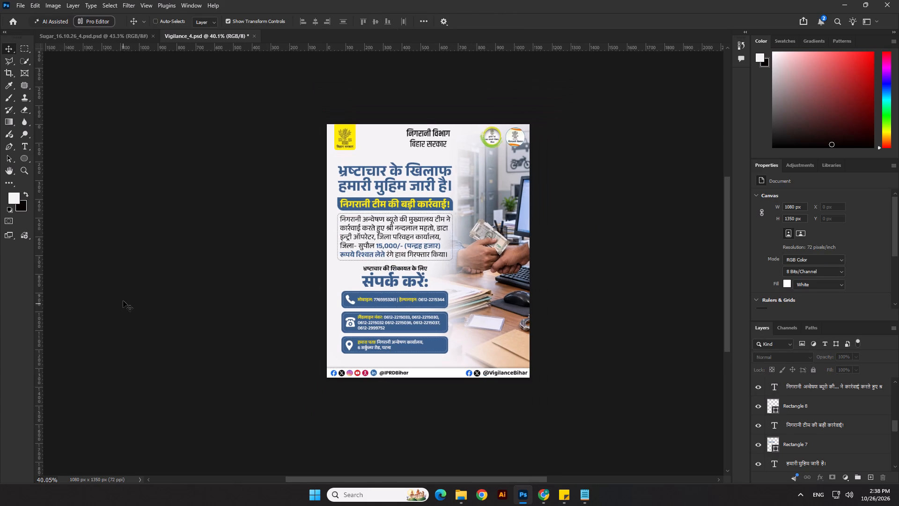
{"action": "key", "text": "ctrl+s"}
{"action": "left_click", "coordinate": [16, 4]}
{"action": "left_click", "coordinate": [34, 126]}
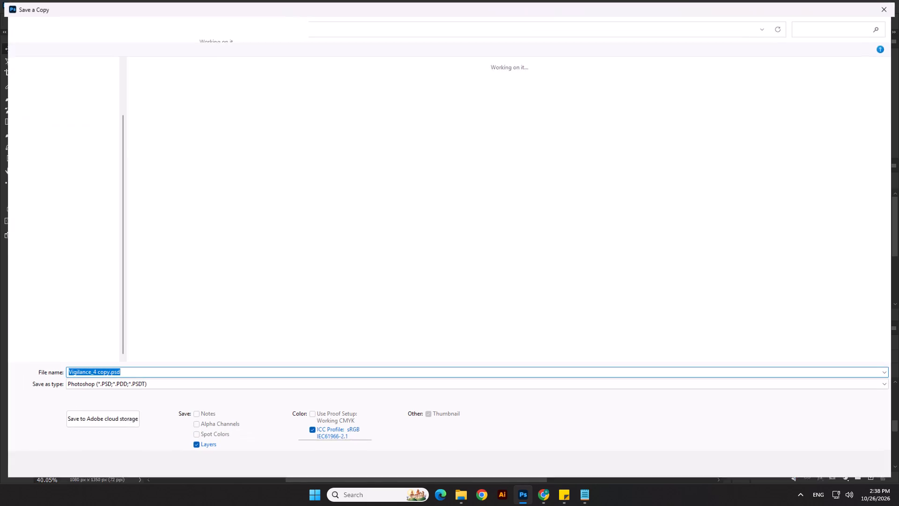
{"action": "left_click", "coordinate": [99, 382]}
{"action": "left_click", "coordinate": [99, 327]}
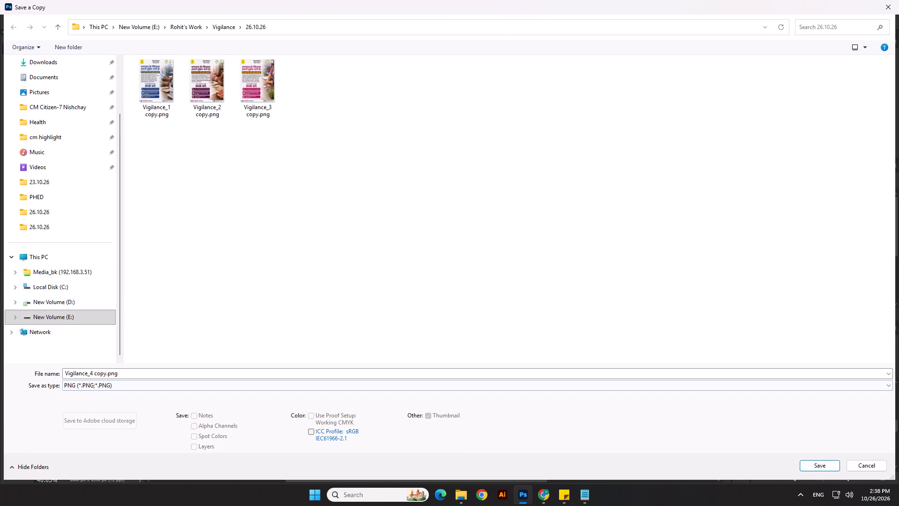
{"action": "left_click", "coordinate": [832, 466]}
{"action": "left_click", "coordinate": [516, 149]}
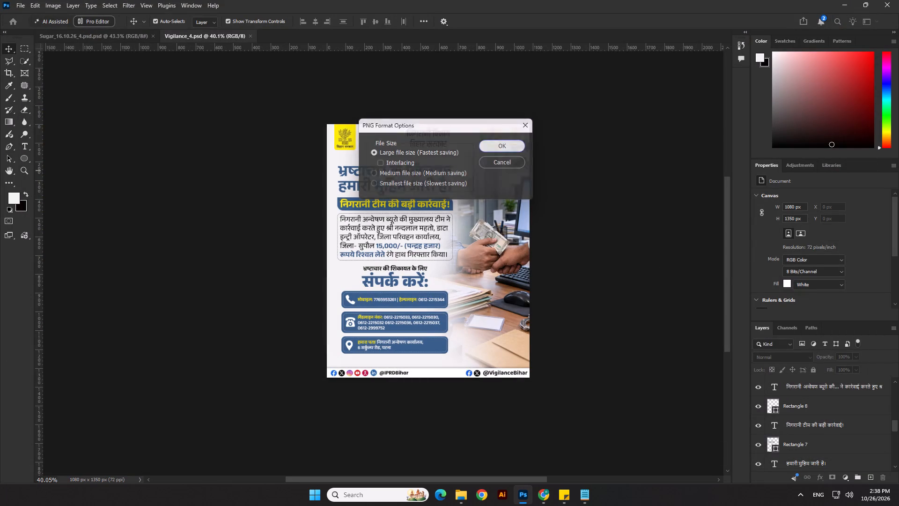
{"action": "left_click", "coordinate": [594, 247]}
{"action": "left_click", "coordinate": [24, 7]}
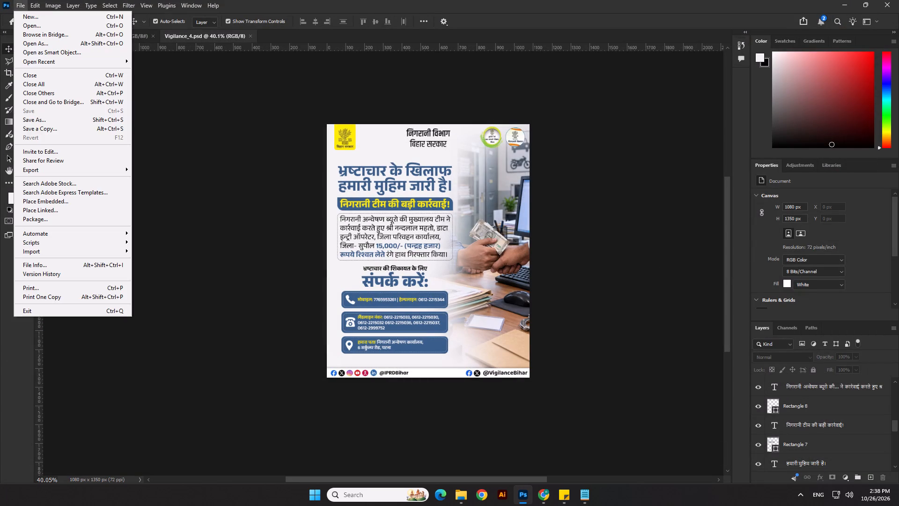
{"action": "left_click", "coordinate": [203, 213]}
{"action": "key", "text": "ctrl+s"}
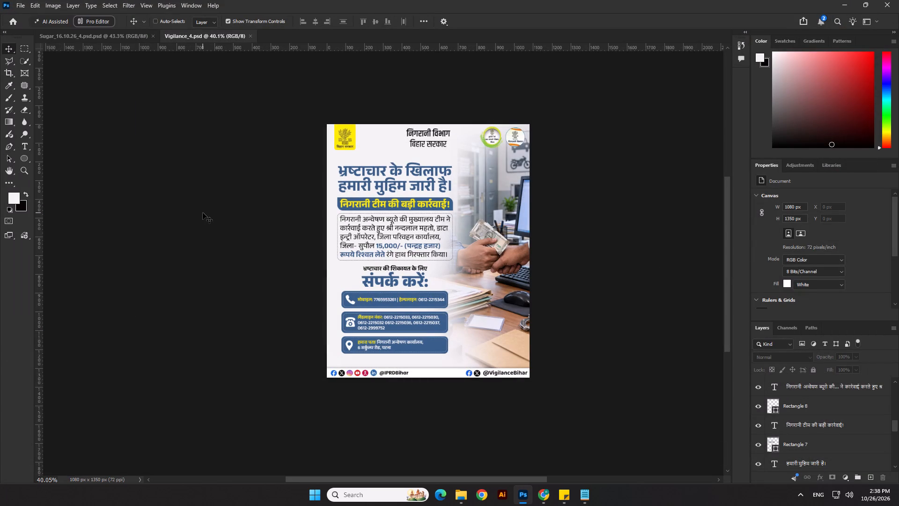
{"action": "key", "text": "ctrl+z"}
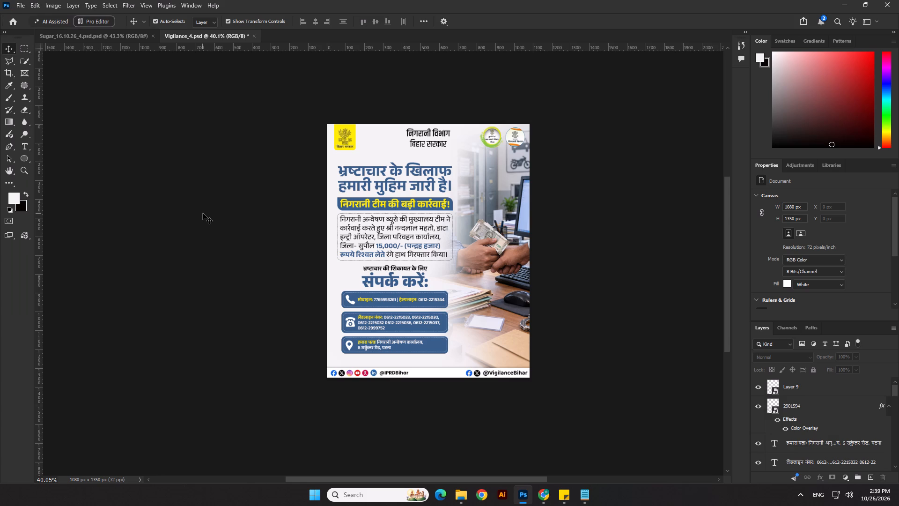
Examine the body text up close and check the overall layout of the poster.
{"action": "scroll", "coordinate": [542, 245], "scroll_direction": "up", "scroll_amount": 4}
{"action": "scroll", "coordinate": [443, 248], "scroll_direction": "up", "scroll_amount": 2}
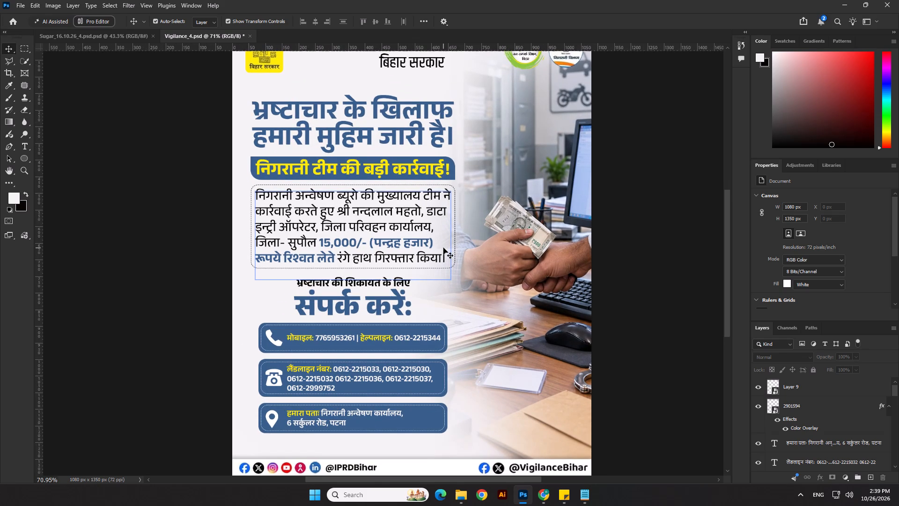
{"action": "scroll", "coordinate": [401, 222], "scroll_direction": "up", "scroll_amount": 4}
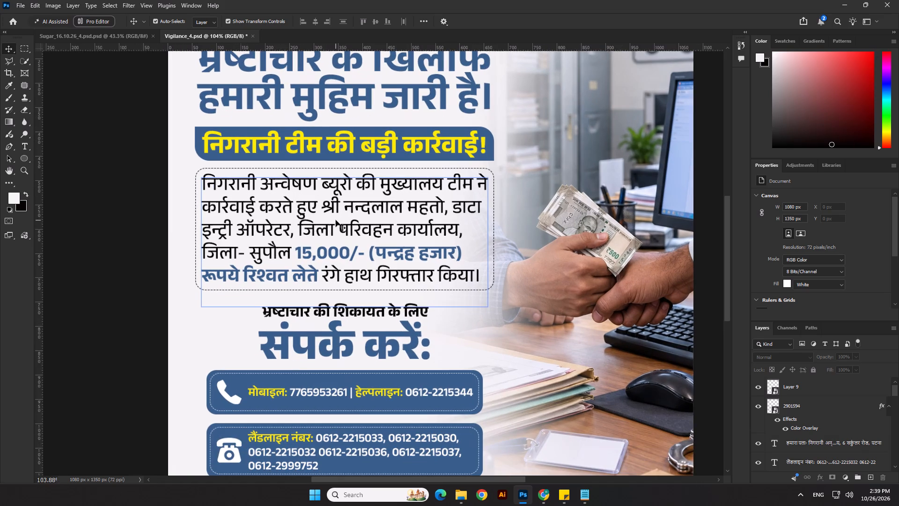
{"action": "left_click", "coordinate": [154, 231]}
{"action": "scroll", "coordinate": [156, 231], "scroll_direction": "down", "scroll_amount": 4}
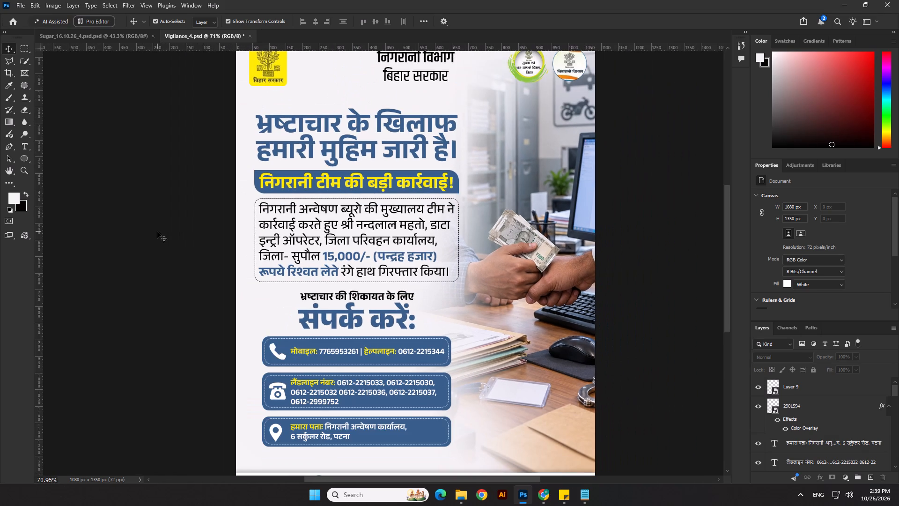
{"action": "scroll", "coordinate": [156, 216], "scroll_direction": "down", "scroll_amount": 3}
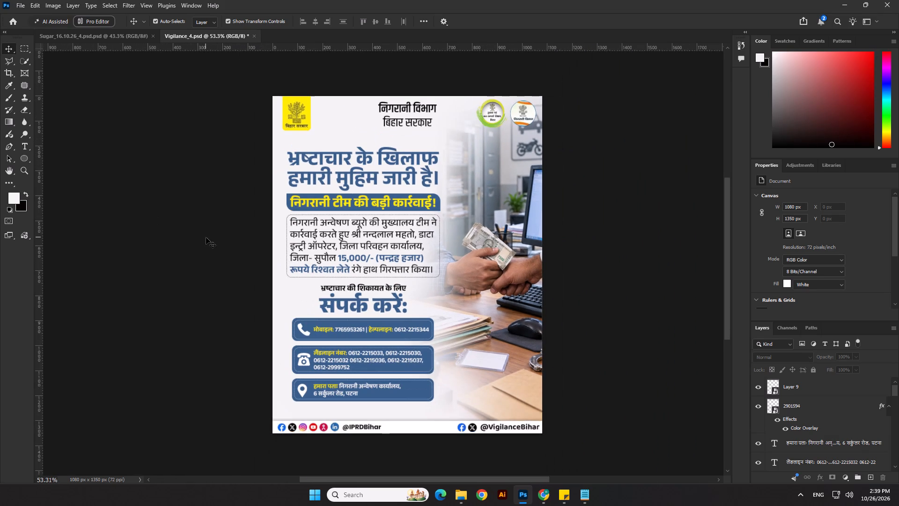
{"action": "left_click", "coordinate": [206, 238]}
{"action": "left_click", "coordinate": [221, 236]}
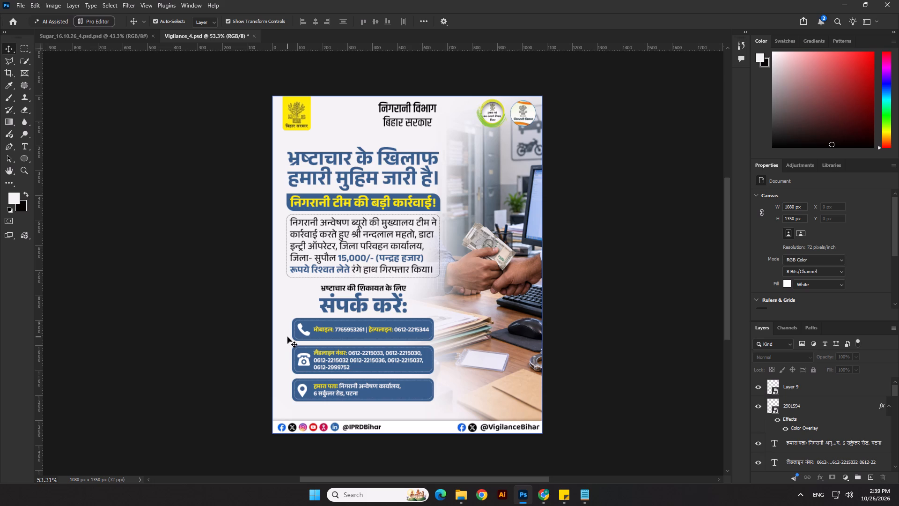
{"action": "left_click", "coordinate": [162, 327]}
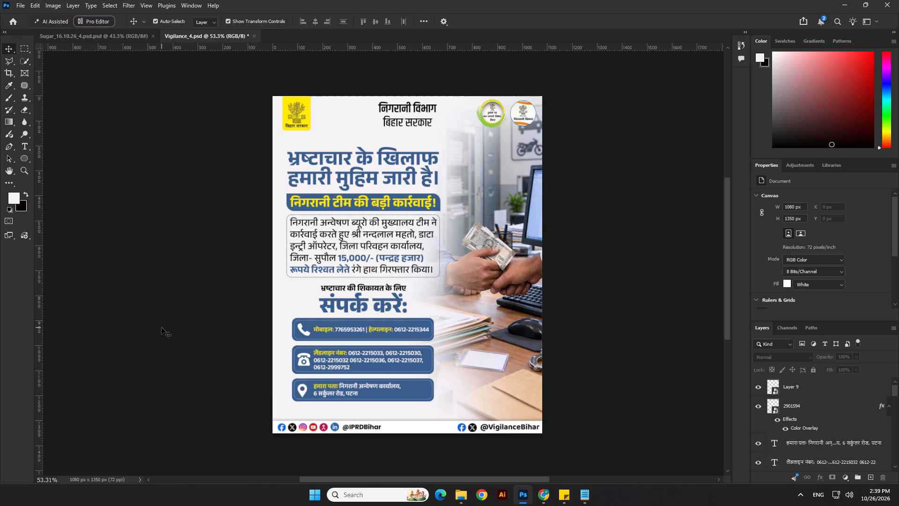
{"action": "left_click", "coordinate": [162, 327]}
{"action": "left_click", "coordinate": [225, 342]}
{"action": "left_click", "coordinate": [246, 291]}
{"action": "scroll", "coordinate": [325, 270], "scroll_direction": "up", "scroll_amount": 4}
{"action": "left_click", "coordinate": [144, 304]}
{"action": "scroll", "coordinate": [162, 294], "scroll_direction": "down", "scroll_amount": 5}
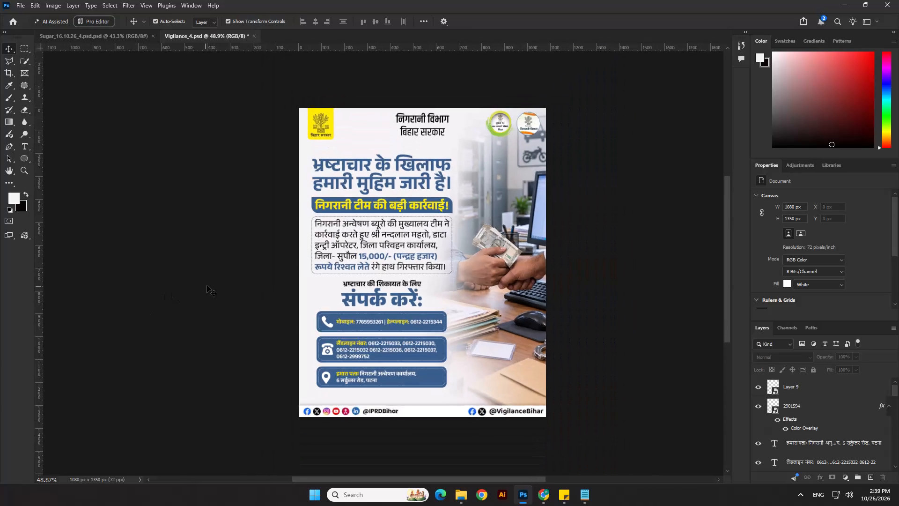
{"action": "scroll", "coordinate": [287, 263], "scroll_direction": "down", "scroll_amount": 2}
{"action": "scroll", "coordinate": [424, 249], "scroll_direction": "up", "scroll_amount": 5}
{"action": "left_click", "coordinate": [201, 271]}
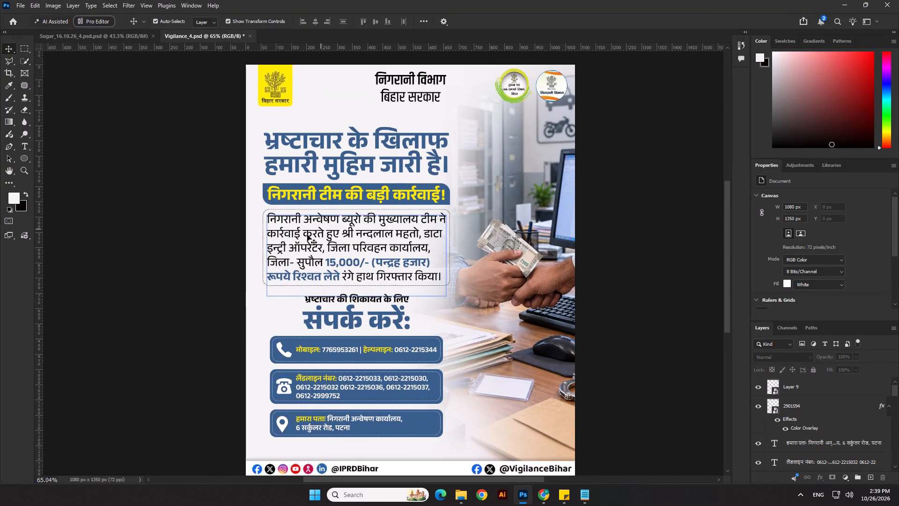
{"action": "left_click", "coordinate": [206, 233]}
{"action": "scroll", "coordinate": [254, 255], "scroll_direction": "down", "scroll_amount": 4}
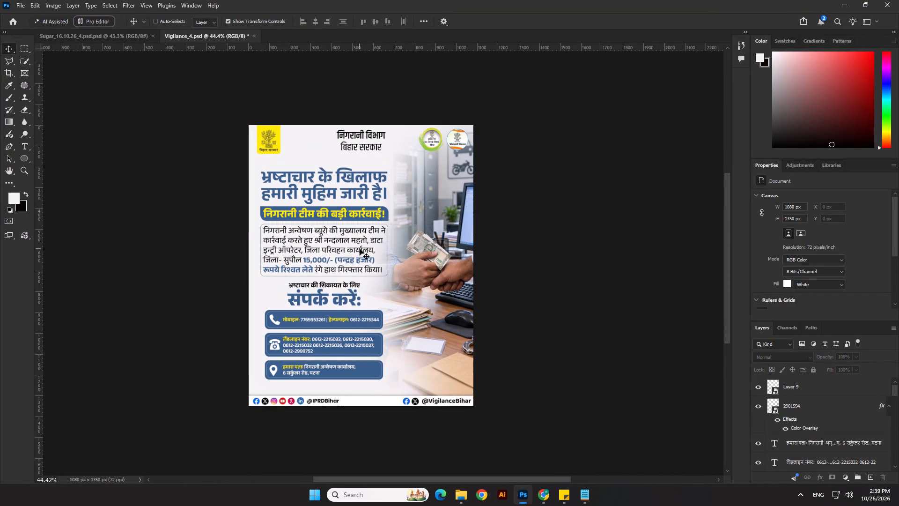
Save the Vigilance_4 document.
{"action": "key", "text": "ctrl+s"}
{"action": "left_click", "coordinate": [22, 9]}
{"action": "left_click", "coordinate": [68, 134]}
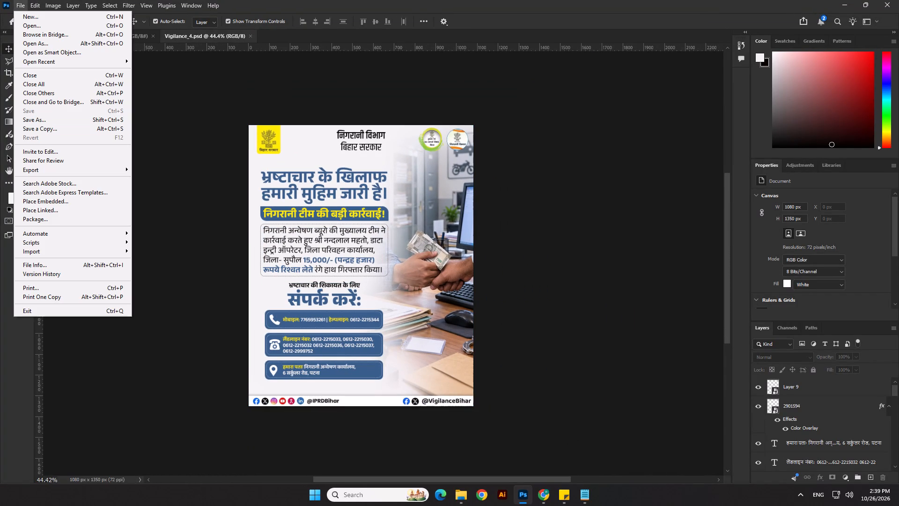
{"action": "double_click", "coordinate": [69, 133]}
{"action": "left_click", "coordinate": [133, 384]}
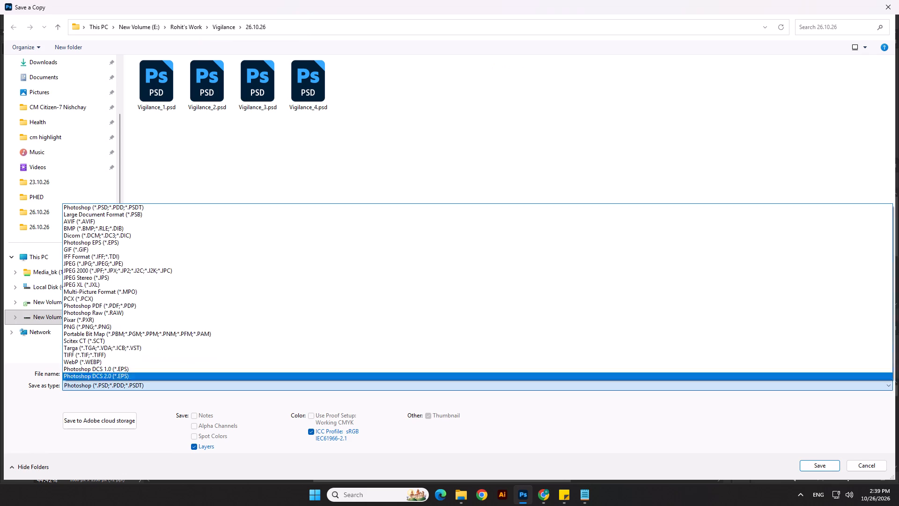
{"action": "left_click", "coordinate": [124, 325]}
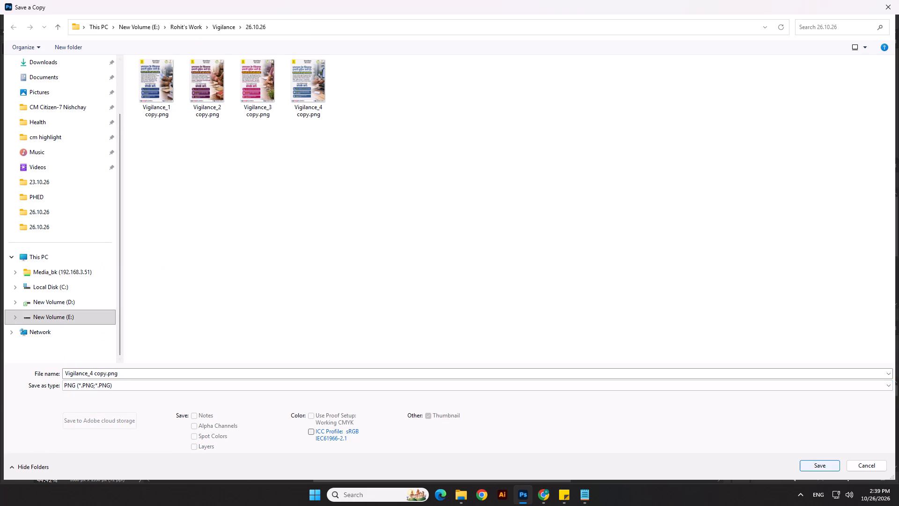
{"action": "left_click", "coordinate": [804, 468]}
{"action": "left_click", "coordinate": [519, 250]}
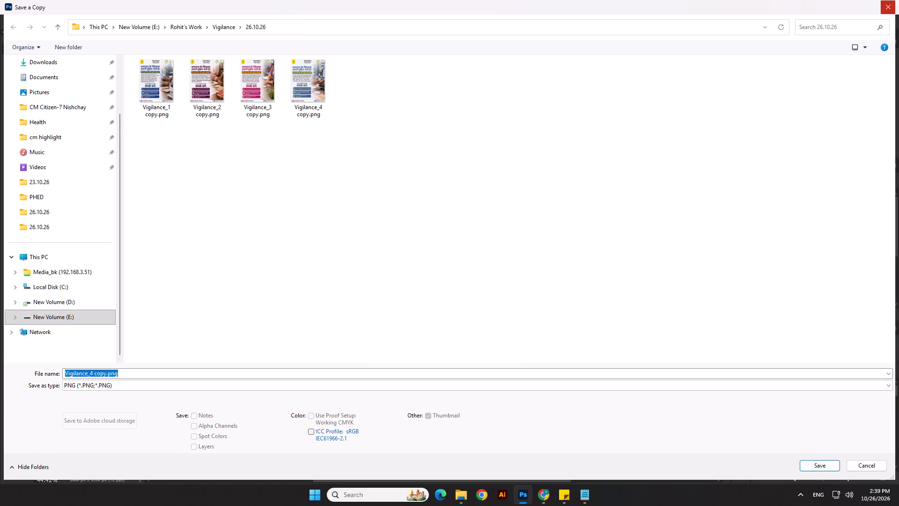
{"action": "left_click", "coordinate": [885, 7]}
Save the poster as a new Photoshop document named Vigilance_5 in the same 26.10.26 folder.
{"action": "scroll", "coordinate": [304, 236], "scroll_direction": "up", "scroll_amount": 1}
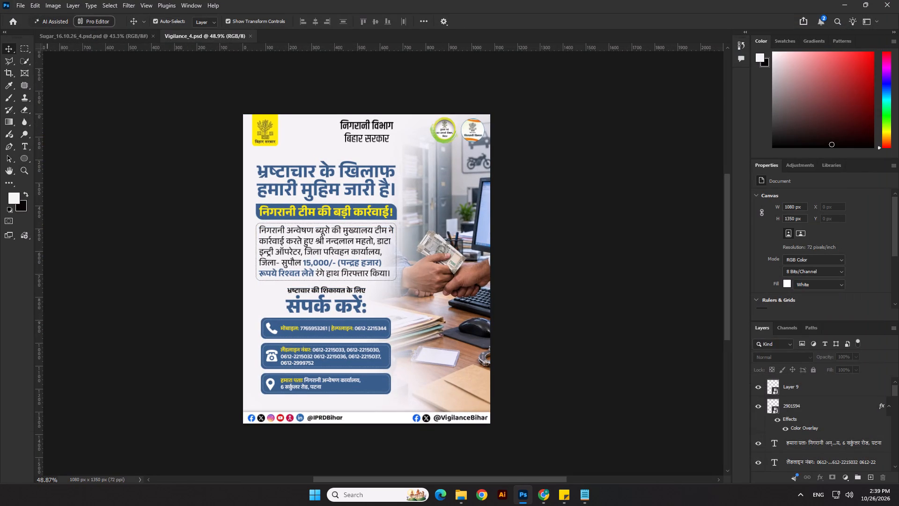
{"action": "left_click", "coordinate": [19, 5]}
{"action": "left_click", "coordinate": [42, 116]}
{"action": "left_click_drag", "start_coordinate": [115, 387], "coordinate": [89, 389]}
{"action": "key", "text": "5"}
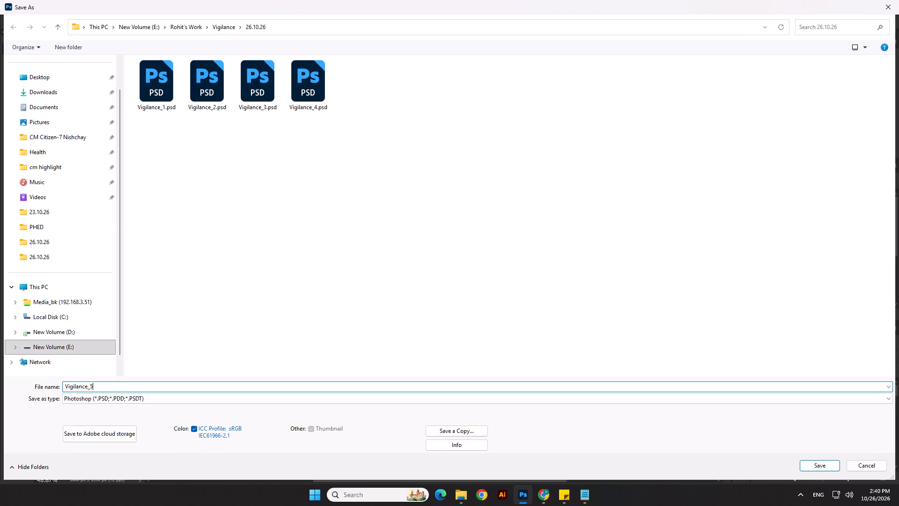
{"action": "key", "text": "Return"}
{"action": "key", "text": "Return"}
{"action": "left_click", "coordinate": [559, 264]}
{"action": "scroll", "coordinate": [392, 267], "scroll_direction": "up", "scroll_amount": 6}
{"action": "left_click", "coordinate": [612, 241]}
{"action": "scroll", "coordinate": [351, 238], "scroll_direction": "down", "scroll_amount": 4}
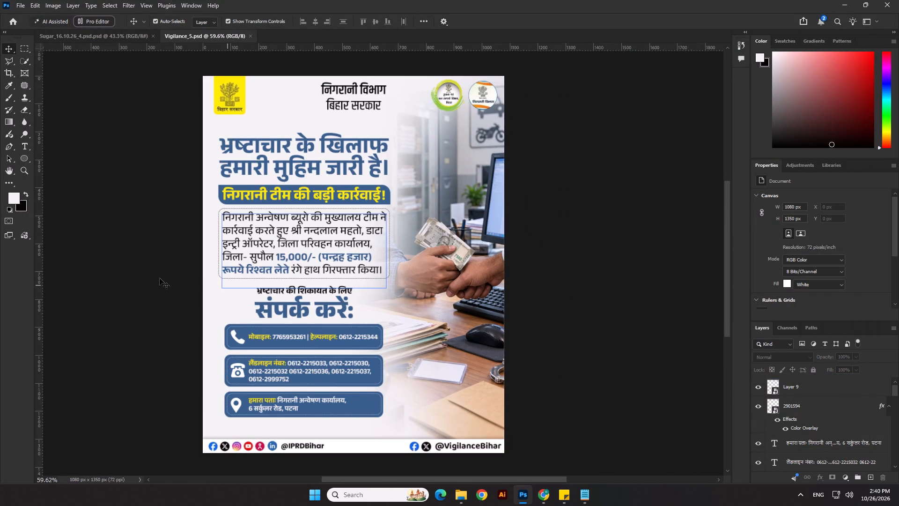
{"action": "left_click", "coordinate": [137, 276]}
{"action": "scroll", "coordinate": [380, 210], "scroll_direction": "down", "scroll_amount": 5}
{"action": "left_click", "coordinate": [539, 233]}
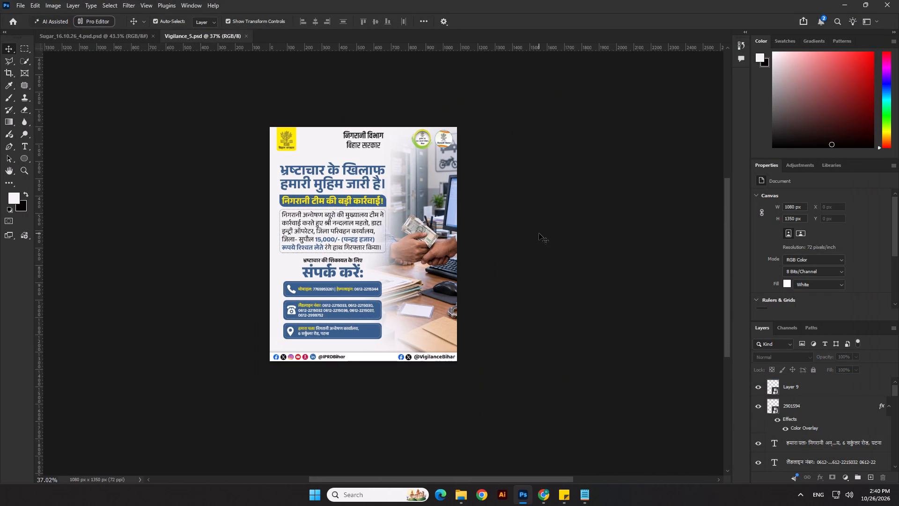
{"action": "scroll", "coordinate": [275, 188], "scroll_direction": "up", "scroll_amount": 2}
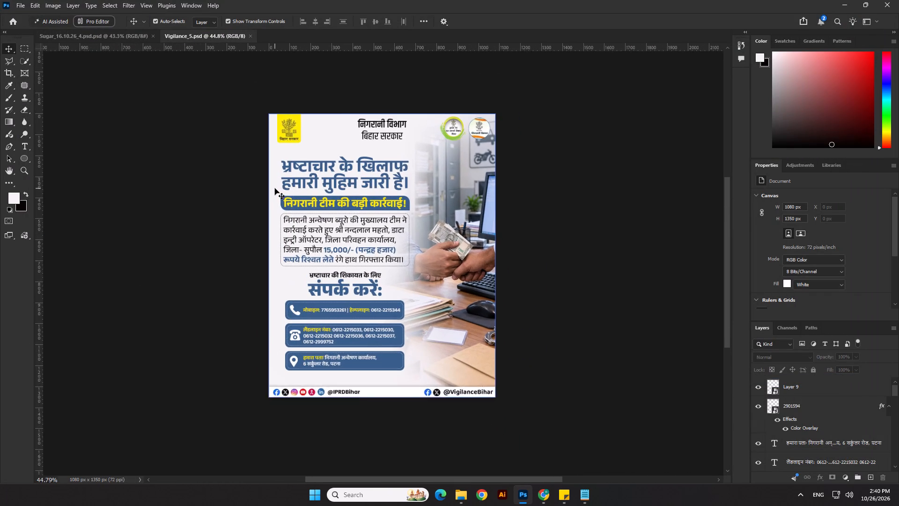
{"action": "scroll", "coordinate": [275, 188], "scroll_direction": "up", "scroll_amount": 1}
{"action": "left_click", "coordinate": [588, 501]}
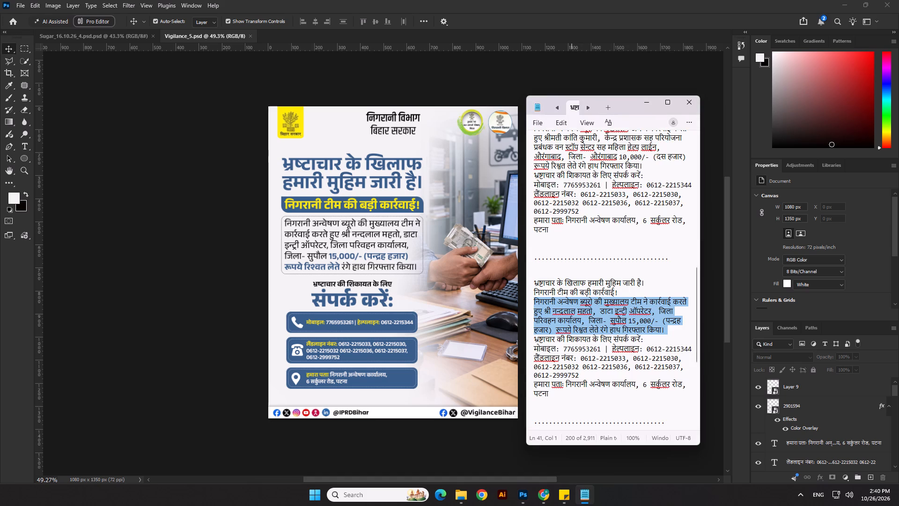
{"action": "scroll", "coordinate": [557, 313], "scroll_direction": "down", "scroll_amount": 15}
{"action": "scroll", "coordinate": [557, 316], "scroll_direction": "up", "scroll_amount": 3}
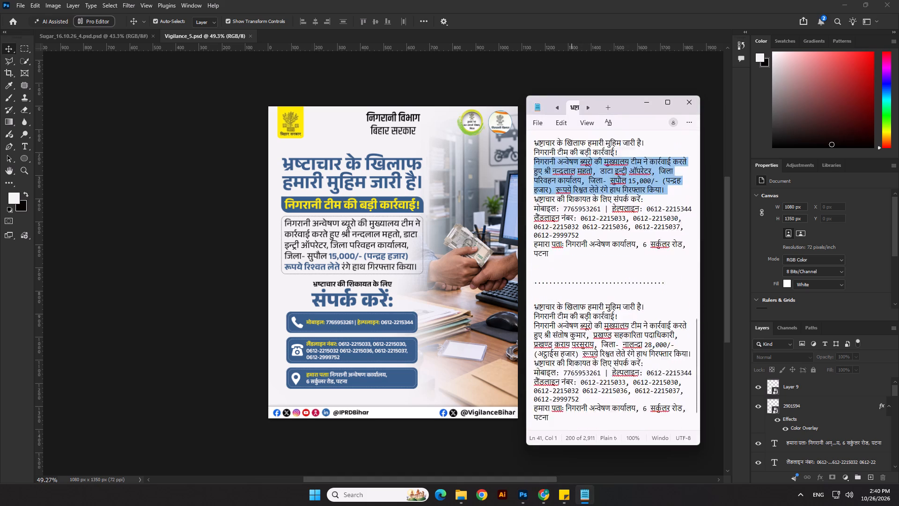